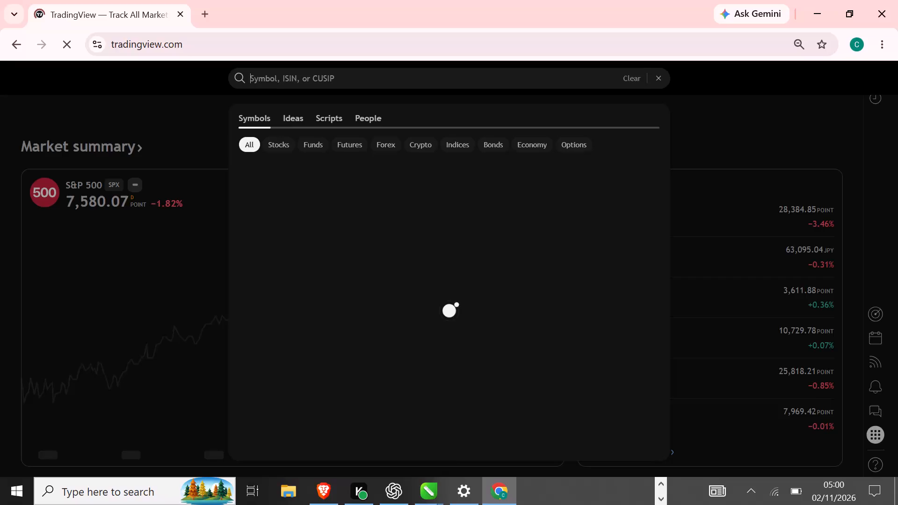
Open the XAUUSD gold chart from the symbol search results and set it to the 5-minute timeframe.
click(318, 173)
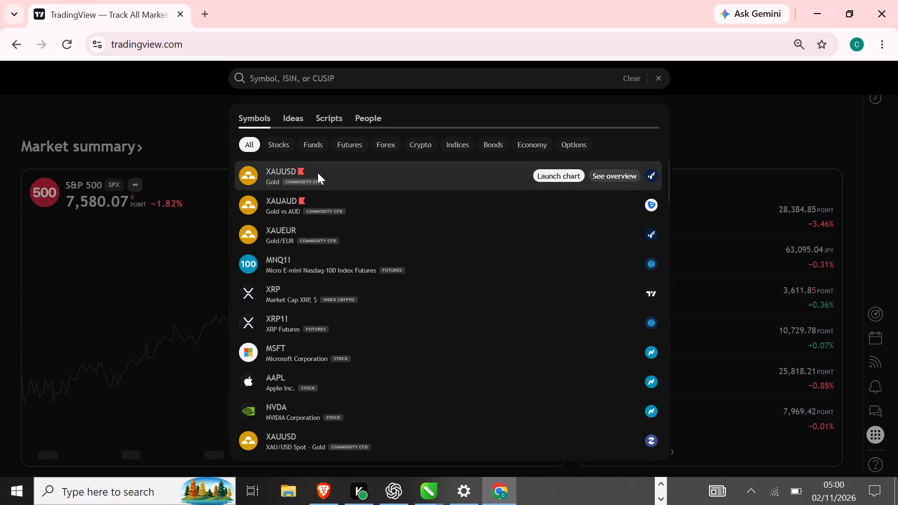
click(318, 173)
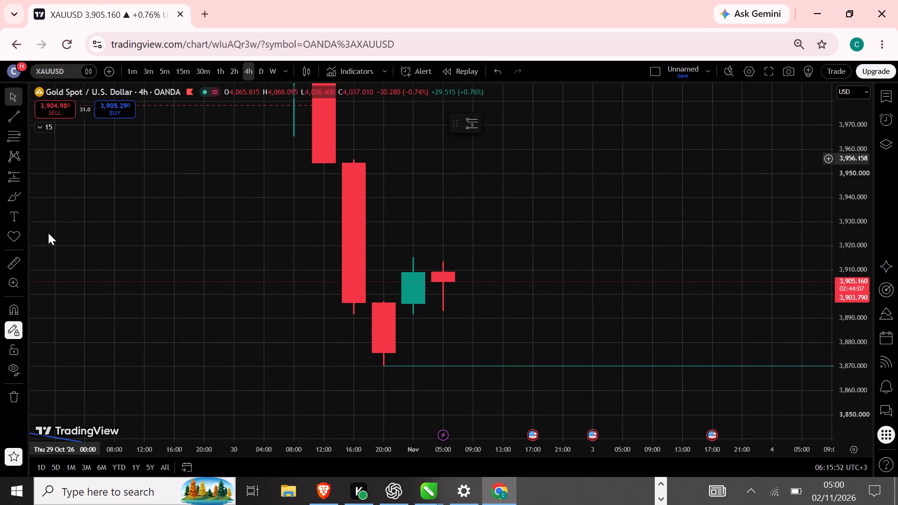
click(158, 73)
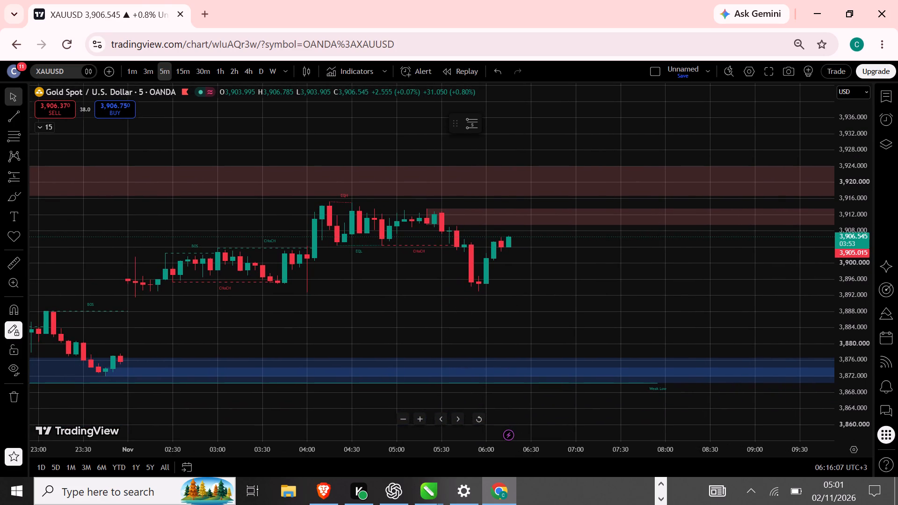
Draw a horizontal ray at about 3,892.9 from the low of the 2 November 02:15 candle, deleting any misplaced rays.
click(22, 118)
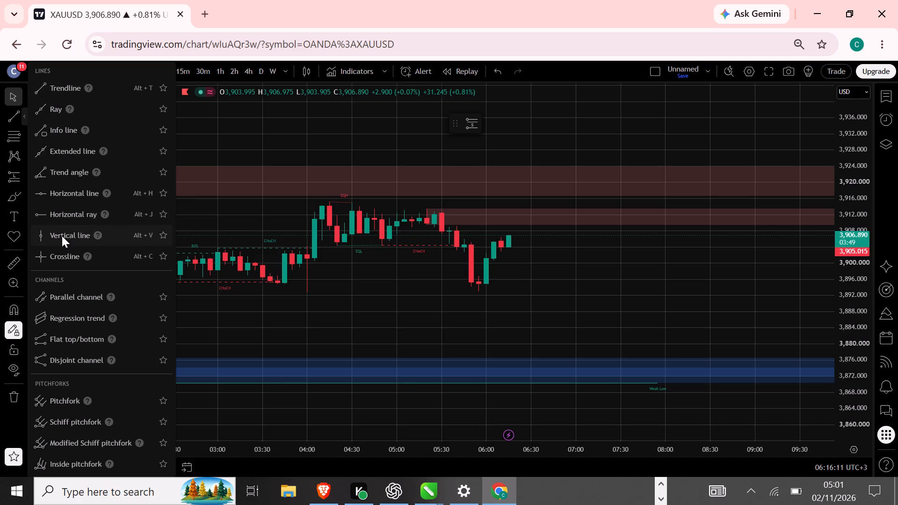
click(62, 224)
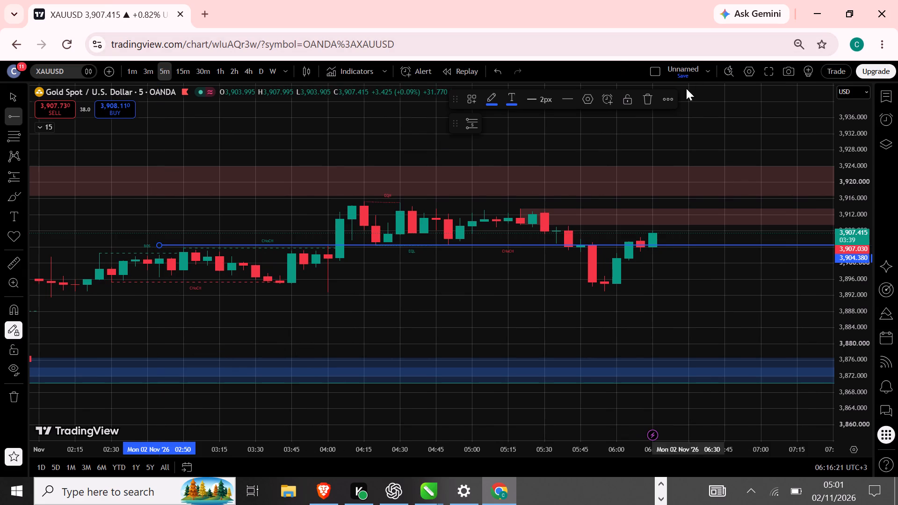
click(652, 98)
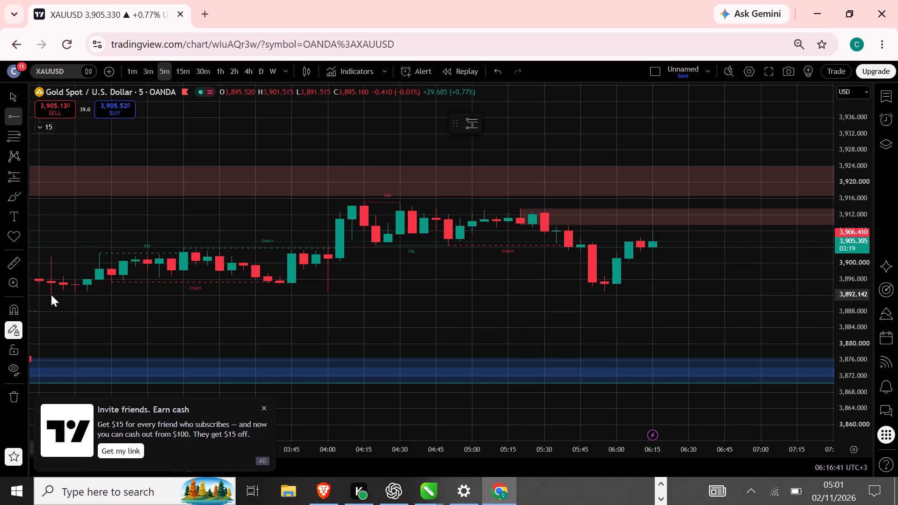
click(262, 406)
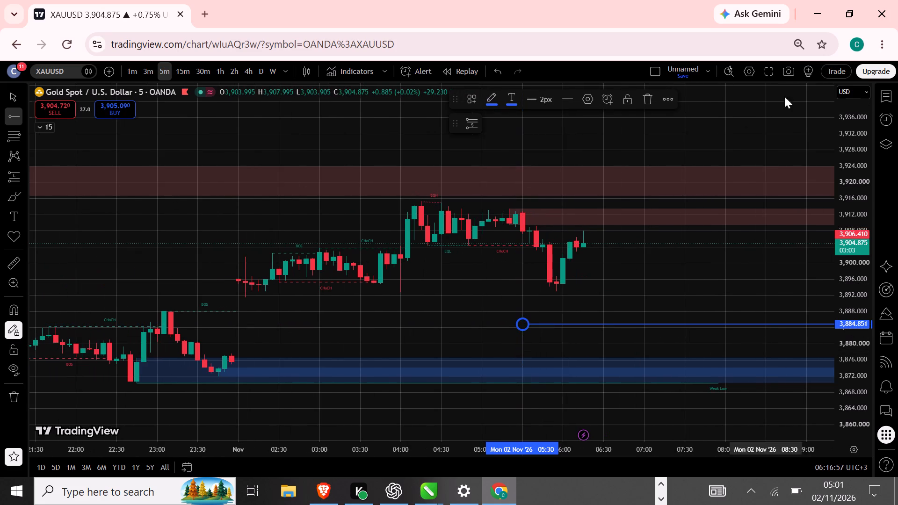
click(644, 101)
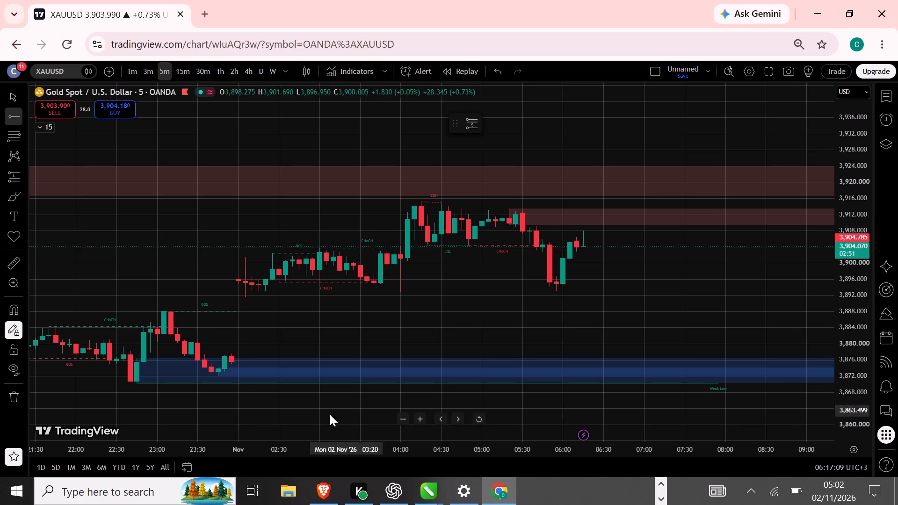
click(258, 292)
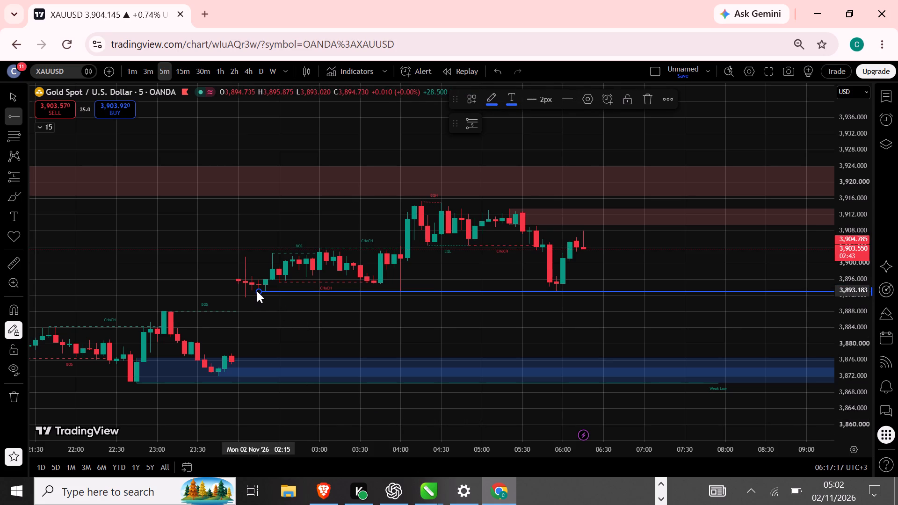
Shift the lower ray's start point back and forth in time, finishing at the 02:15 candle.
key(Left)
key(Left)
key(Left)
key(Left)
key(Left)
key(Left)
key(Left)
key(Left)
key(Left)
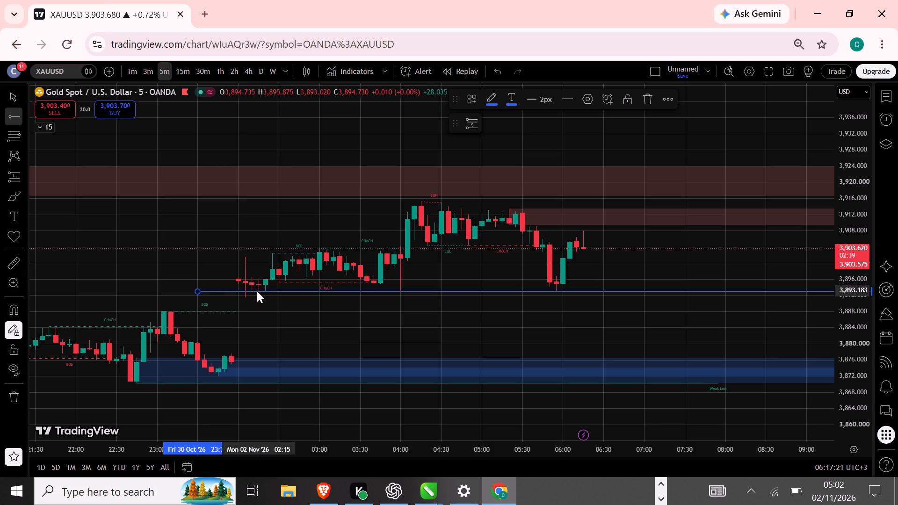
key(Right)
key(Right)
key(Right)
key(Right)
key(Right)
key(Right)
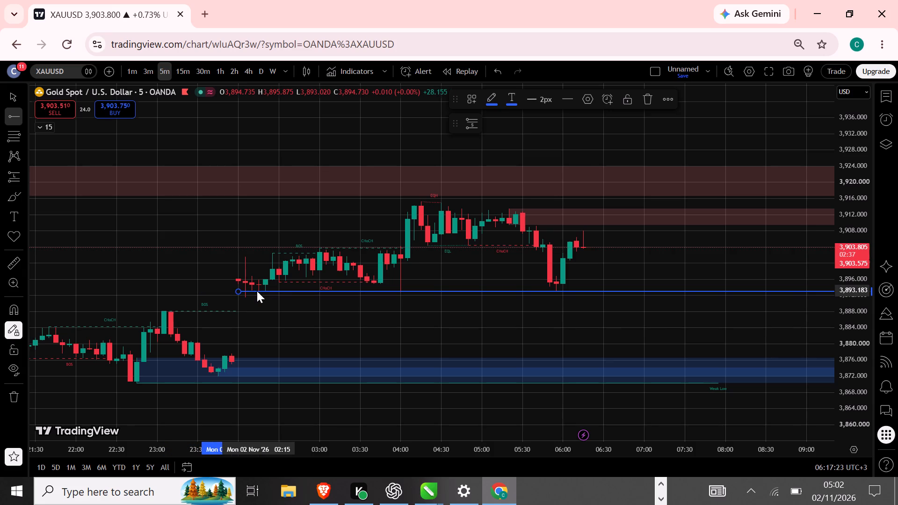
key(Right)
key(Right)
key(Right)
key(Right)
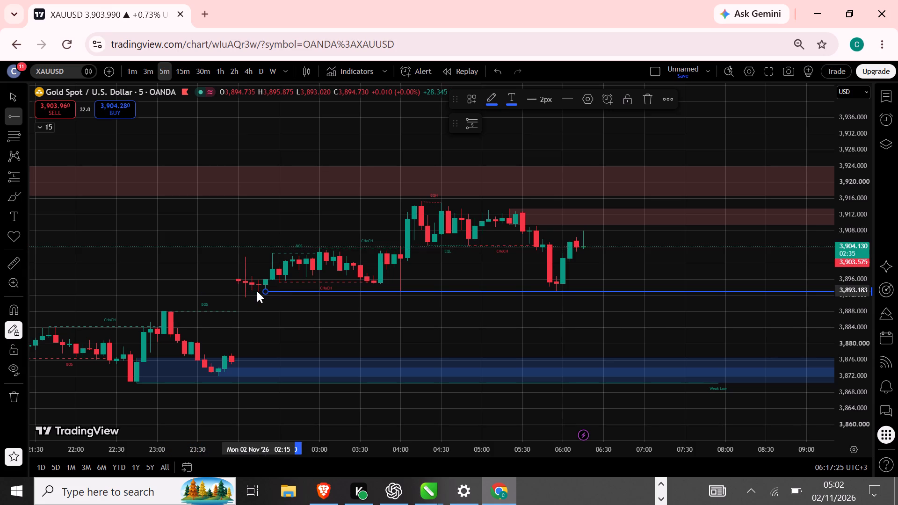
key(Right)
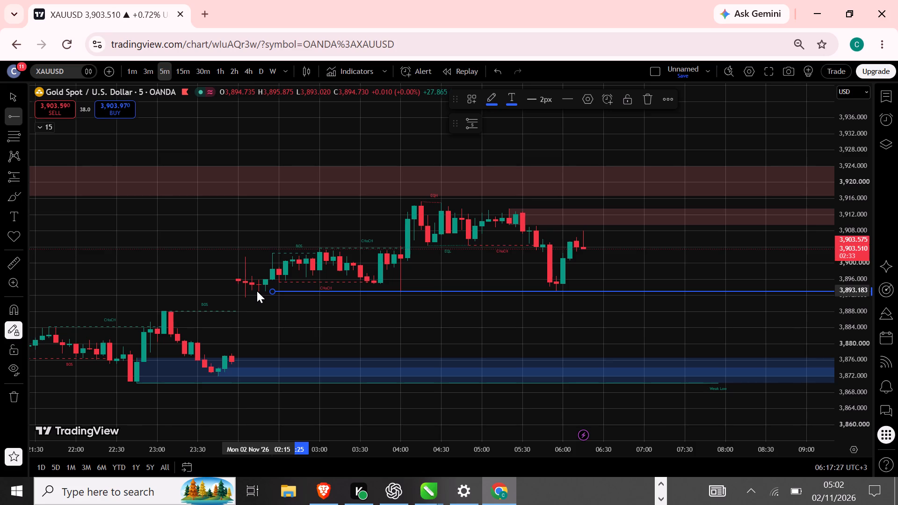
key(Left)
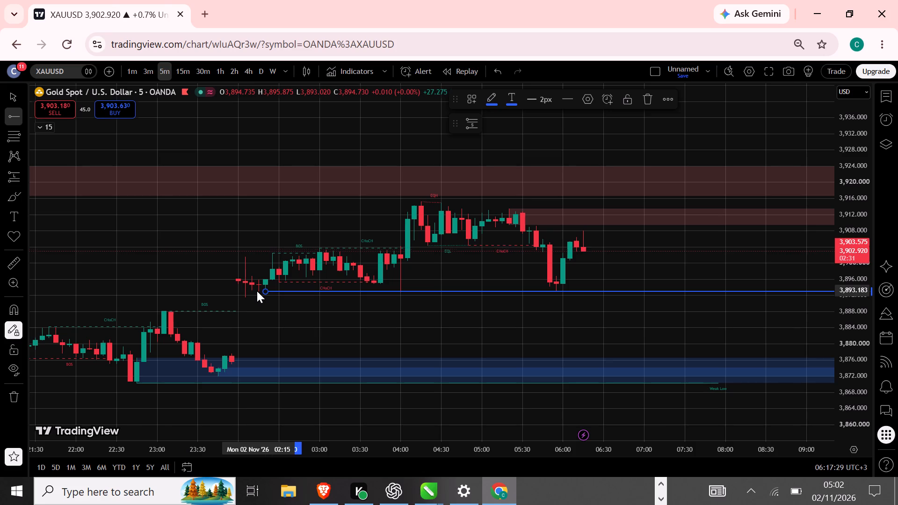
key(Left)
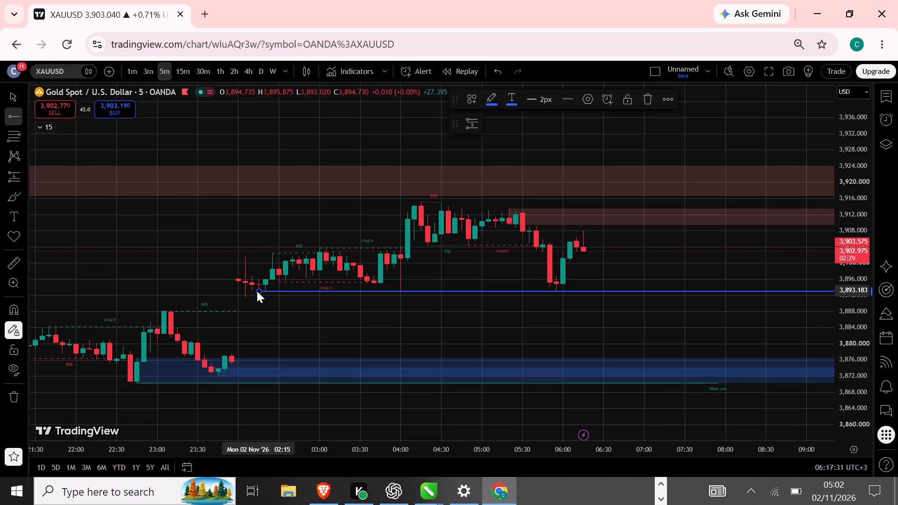
Draw a second horizontal ray at about 3,903.6 from the high near the 03:00 candle.
click(318, 248)
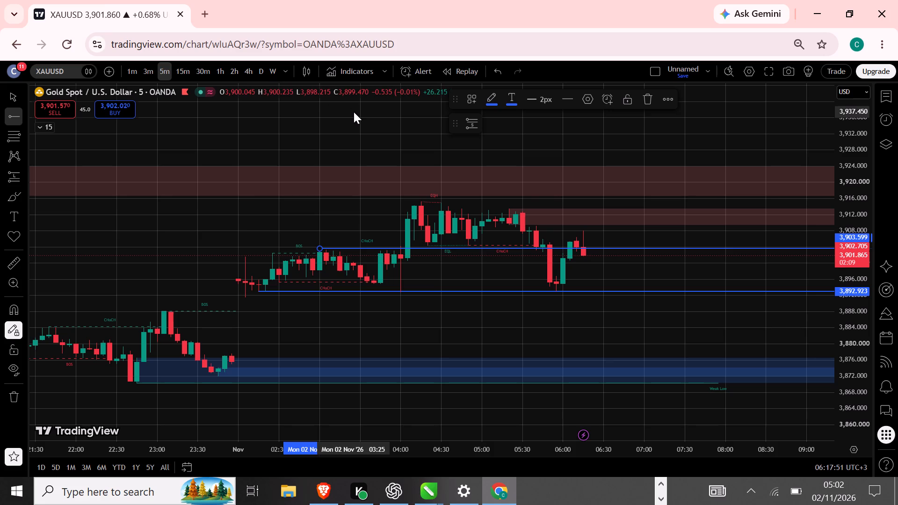
Check the rays on the 15-minute timeframe, leave the drawing tool and set the chart to 3 minutes.
click(187, 75)
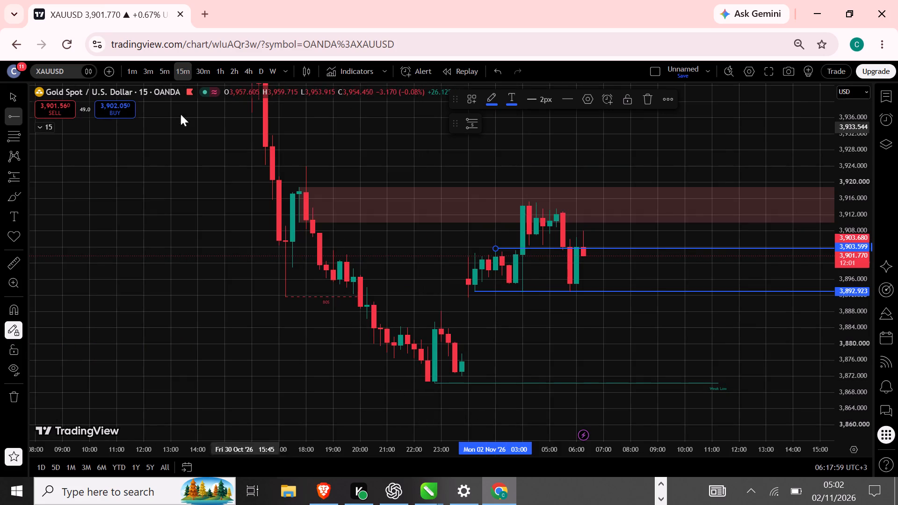
click(14, 97)
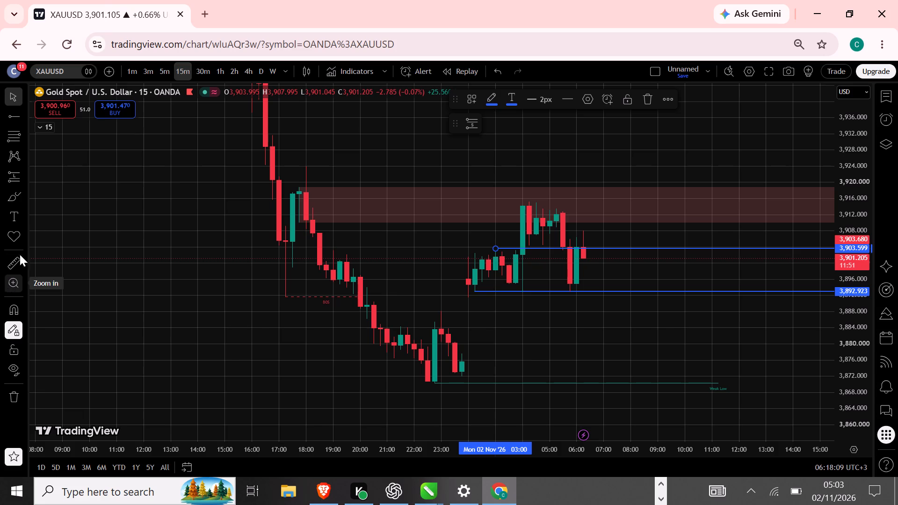
click(141, 75)
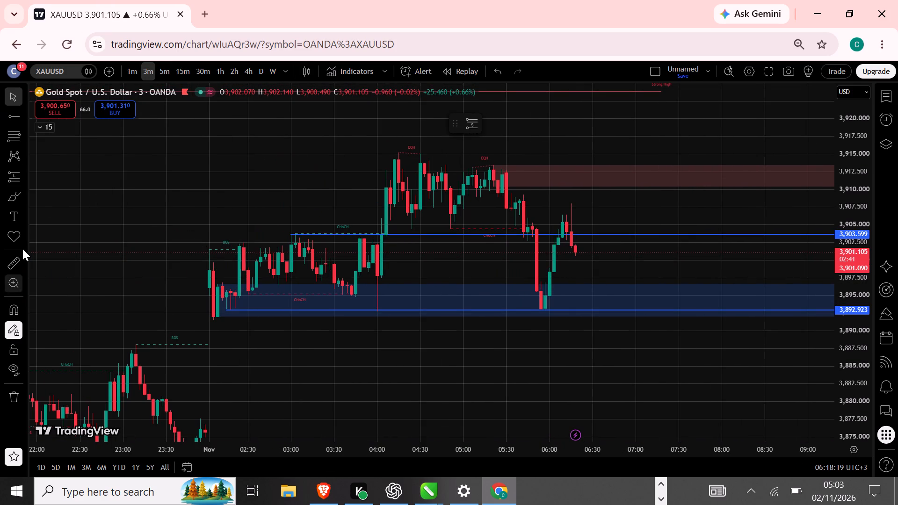
Hide the LuxAlgo Smart Money Concepts indicator and show Sniper Entry/Exit with SL&TP on the chart.
click(36, 131)
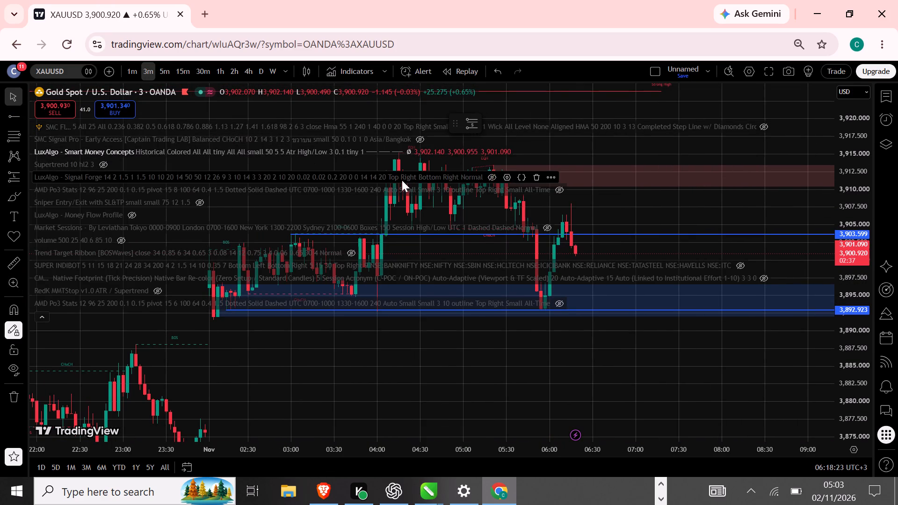
click(409, 149)
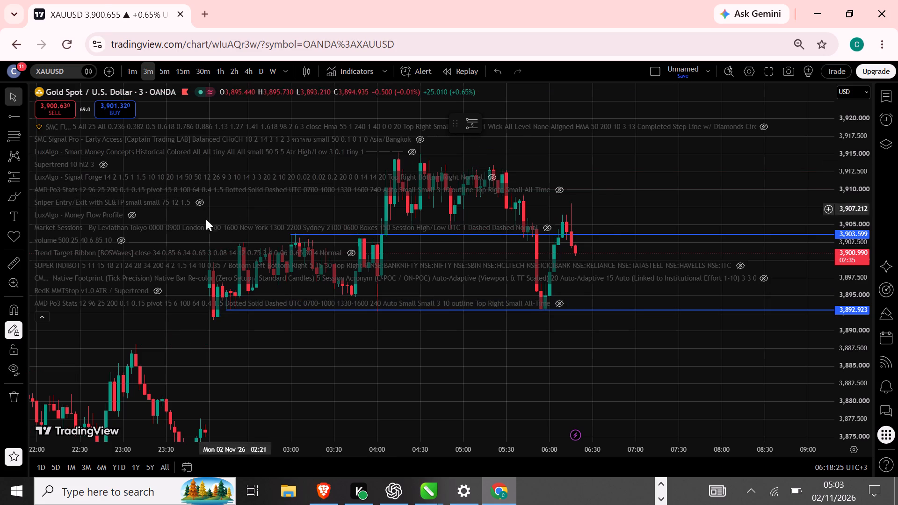
click(199, 208)
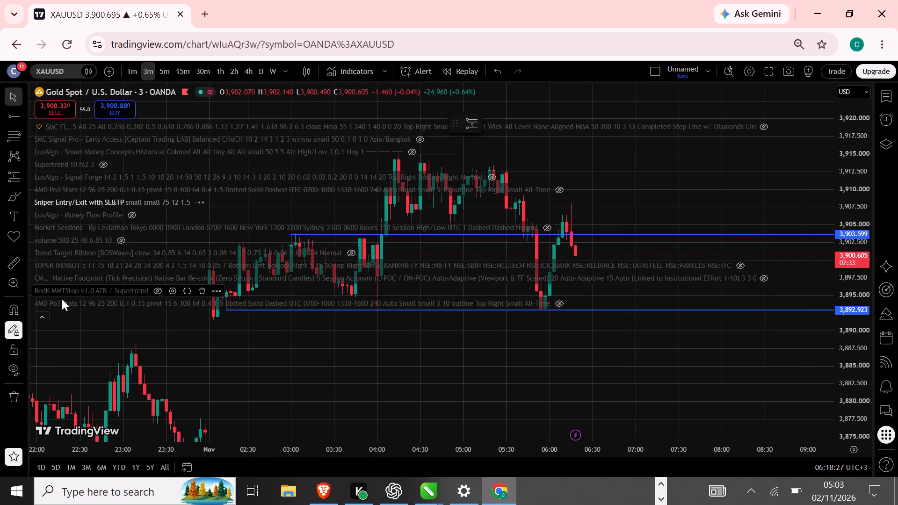
click(44, 314)
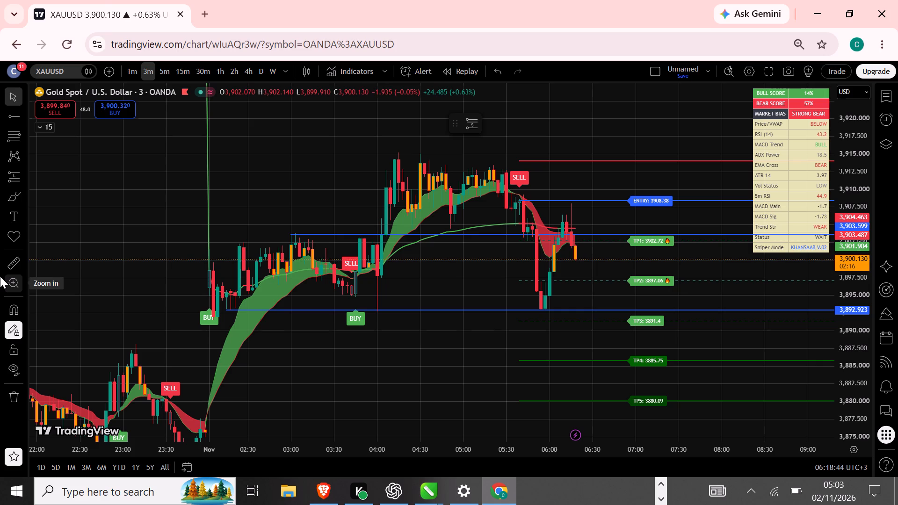
Examine the Sniper Entry/Exit signals on the 5-minute and 1-minute timeframes, then return to 3 minutes.
click(163, 70)
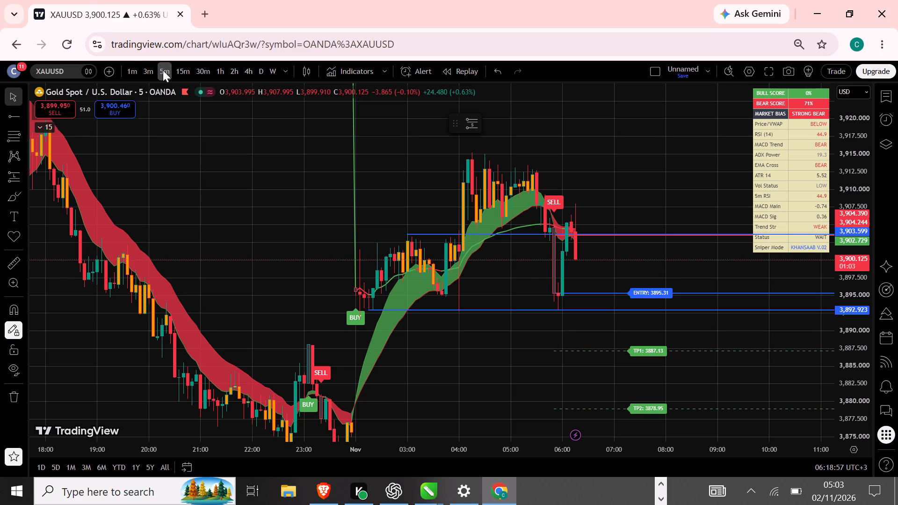
click(136, 73)
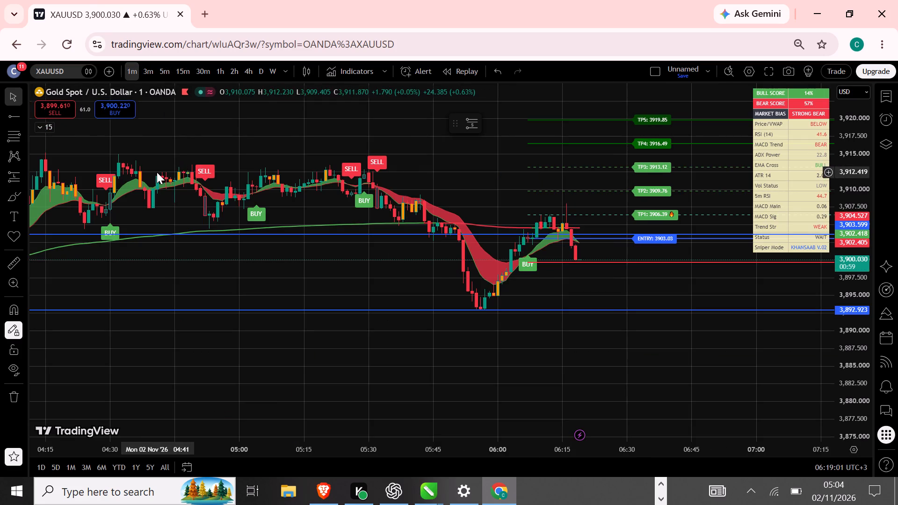
click(151, 76)
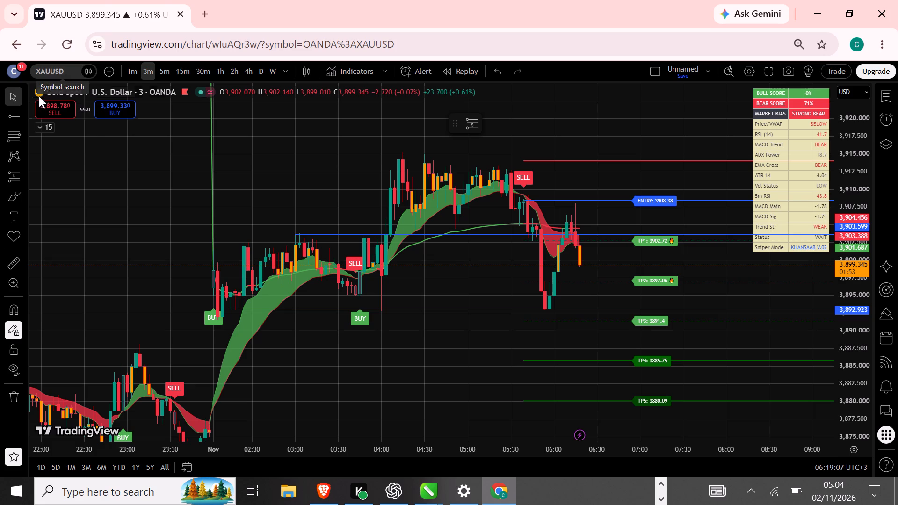
Hide the Sniper Entry/Exit with SL&TP indicator.
click(41, 124)
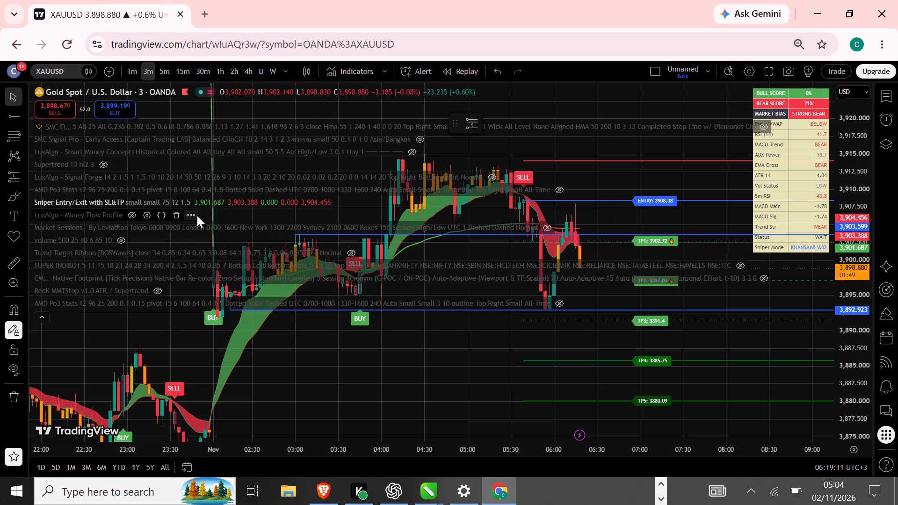
click(199, 203)
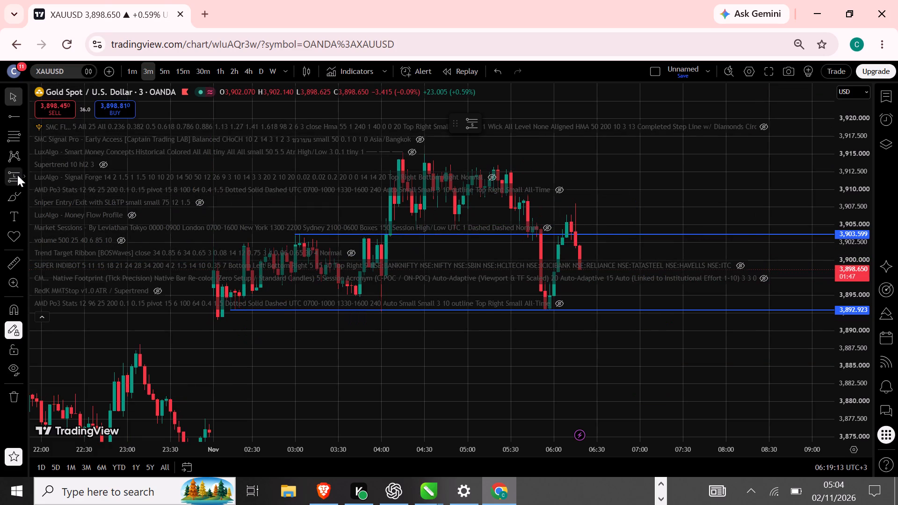
Place a short position at the 05:30 candle with entry about 3,908.25, after collapsing the indicator list.
click(17, 175)
click(22, 177)
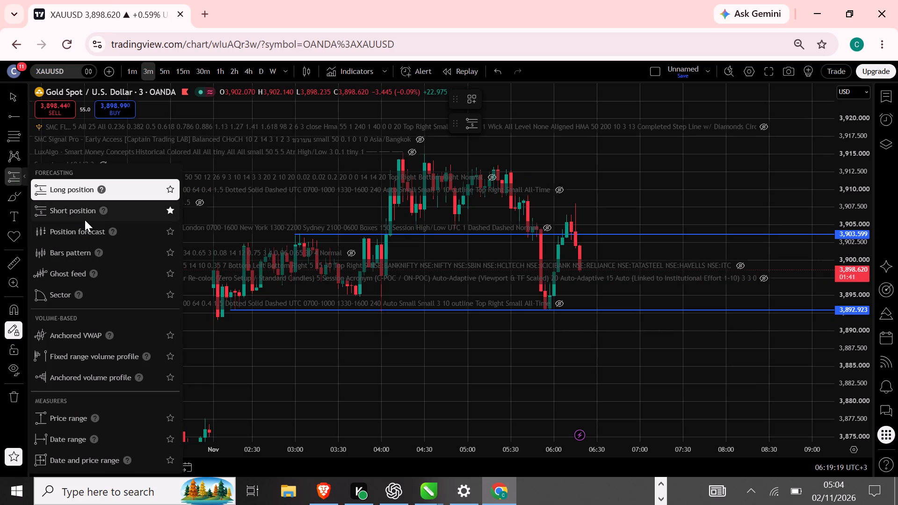
click(85, 220)
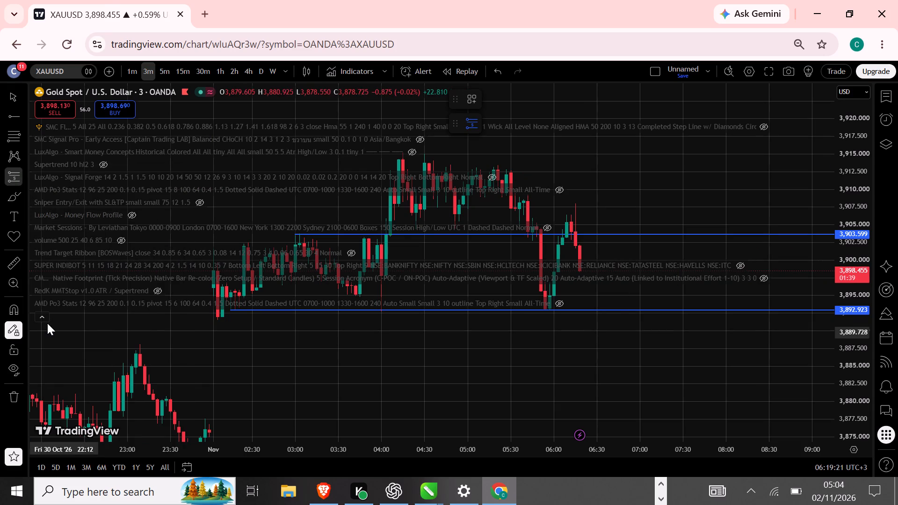
click(43, 319)
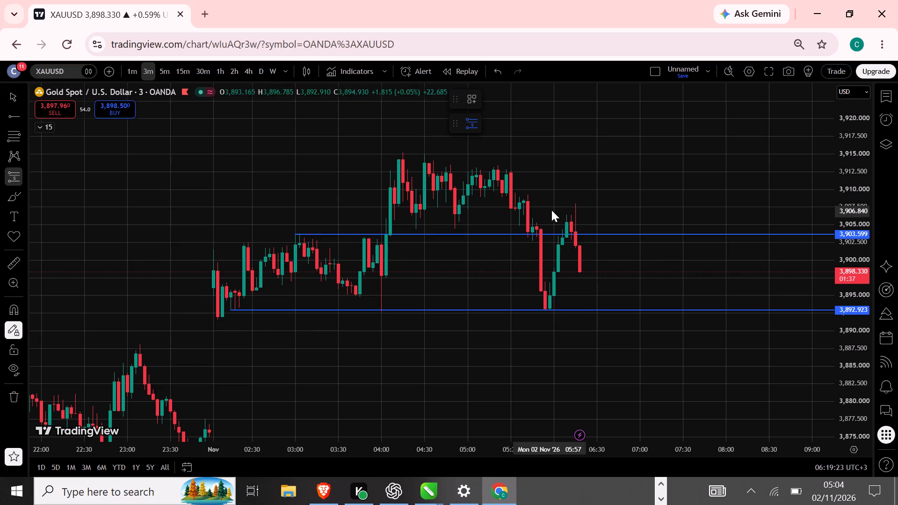
click(512, 202)
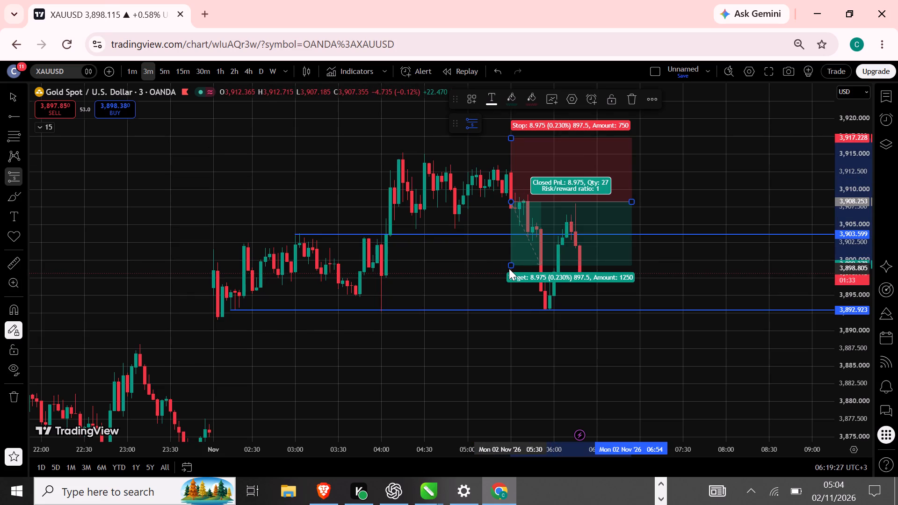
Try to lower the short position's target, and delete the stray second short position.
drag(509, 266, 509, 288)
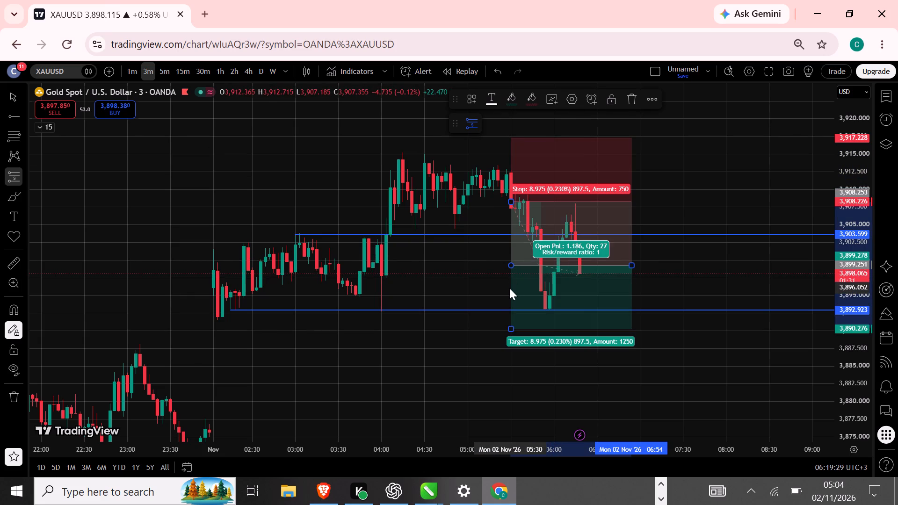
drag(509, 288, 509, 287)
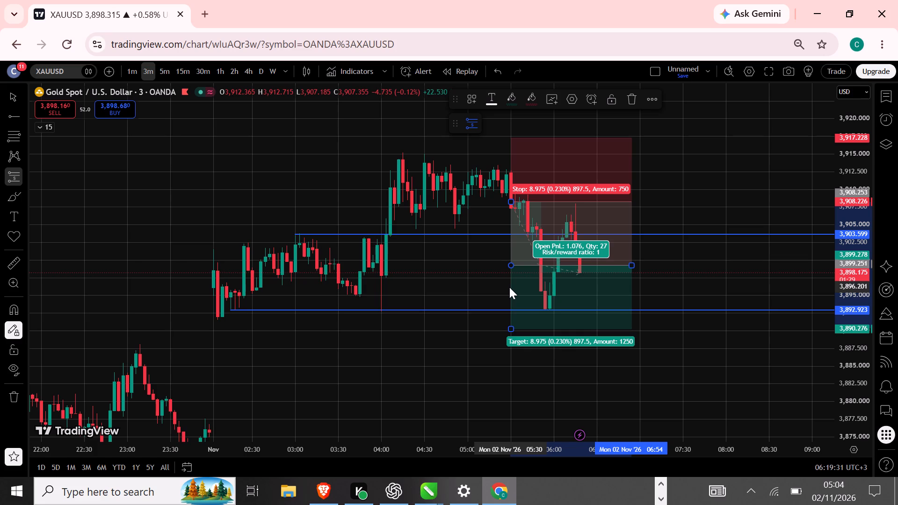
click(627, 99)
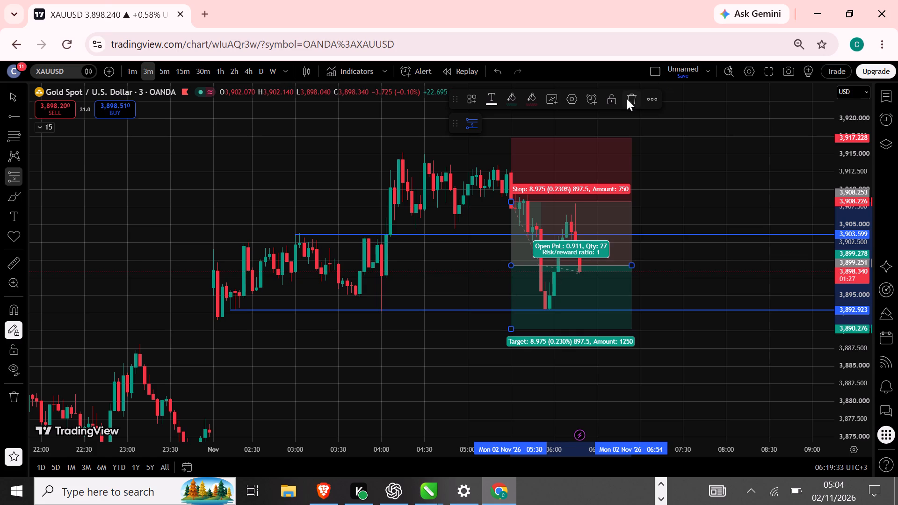
Lower the short position's target to about 3,891.59 and its stop to about 3,915.69.
click(7, 91)
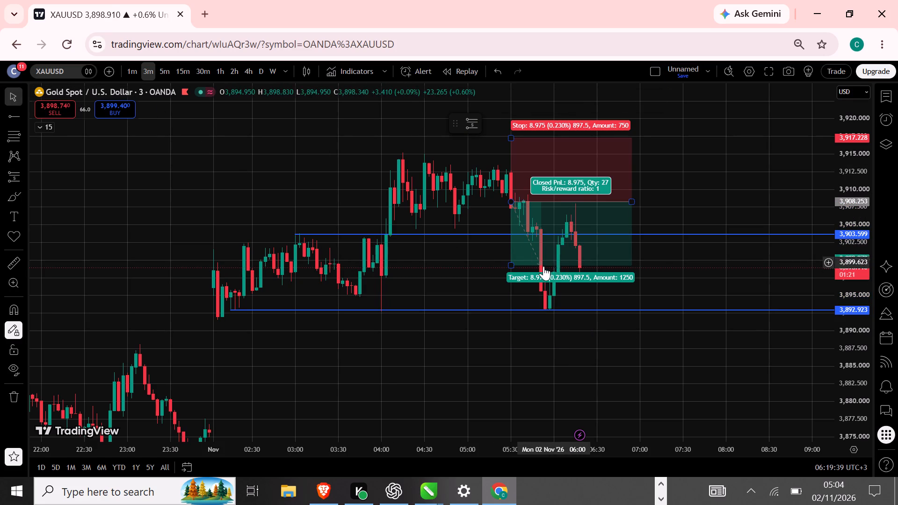
click(515, 270)
drag(514, 265, 525, 319)
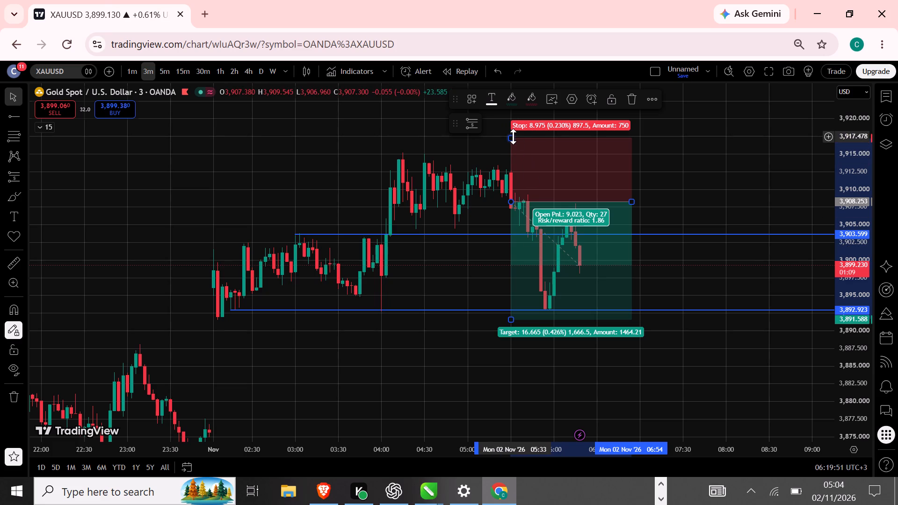
drag(513, 137, 516, 146)
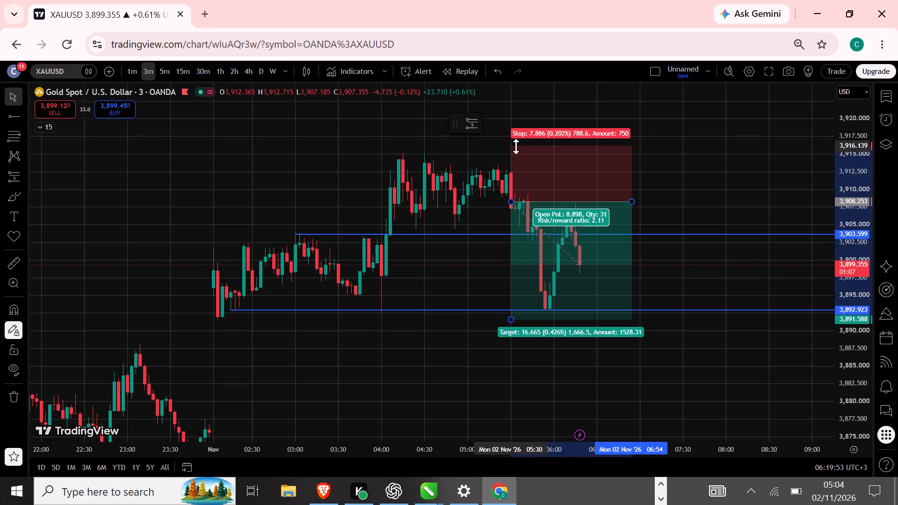
drag(516, 146, 516, 148)
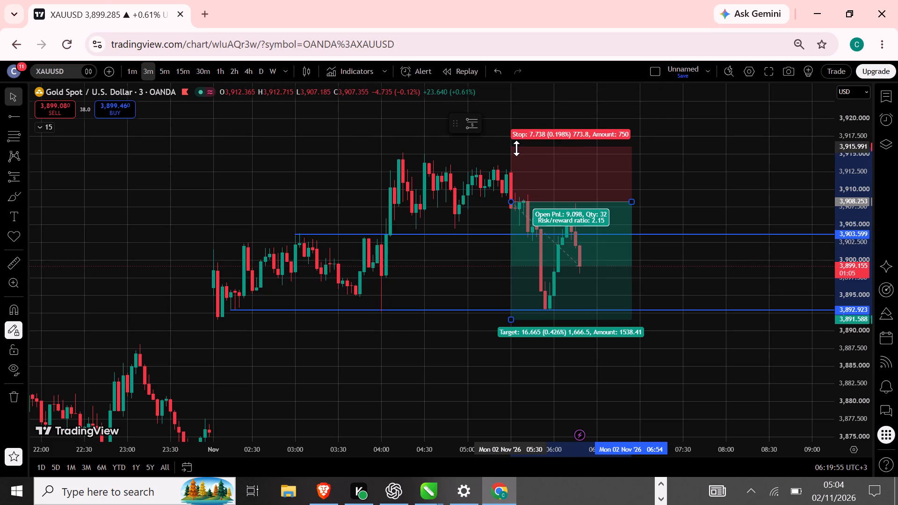
drag(516, 148, 516, 149)
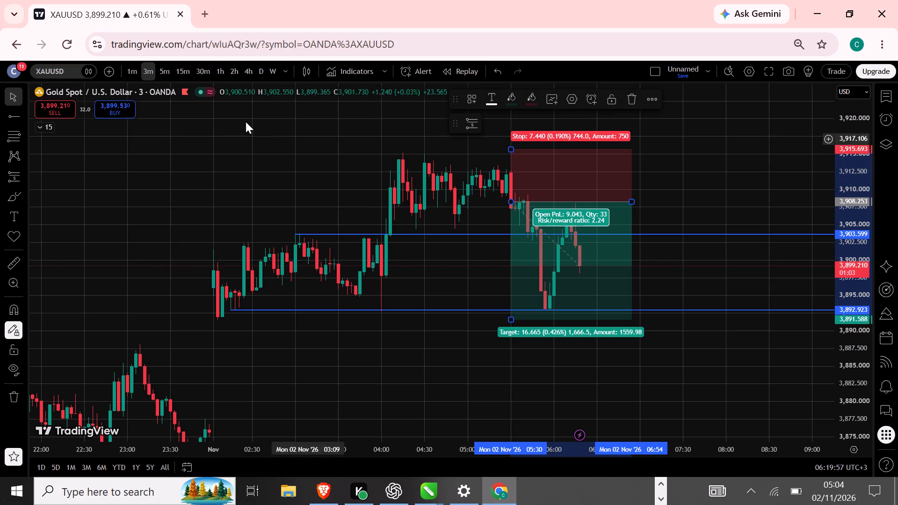
Check the Sniper Entry/Exit with SL&TP indicator on the 15-minute timeframe, then hide it again.
click(188, 74)
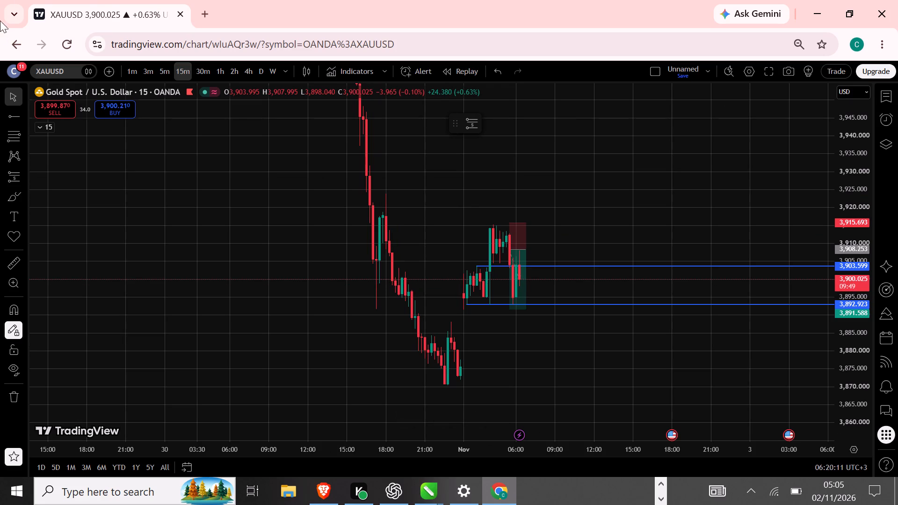
click(55, 126)
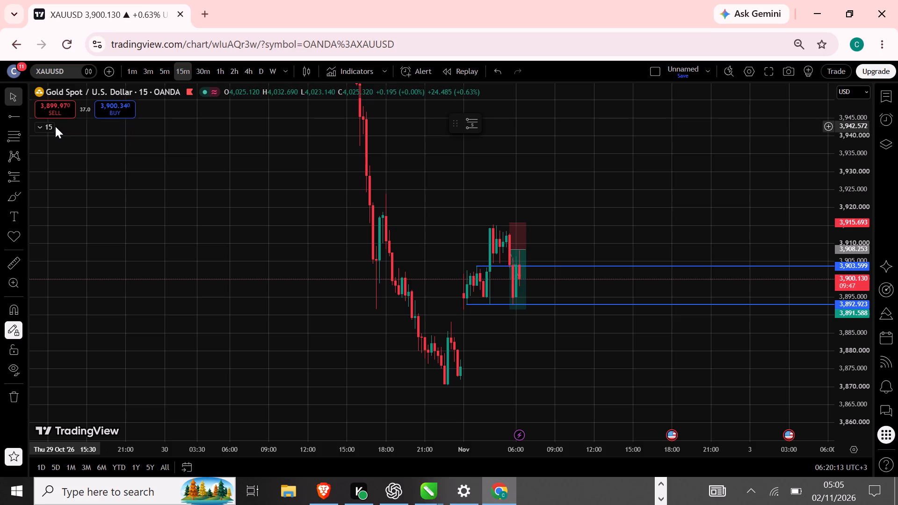
click(49, 126)
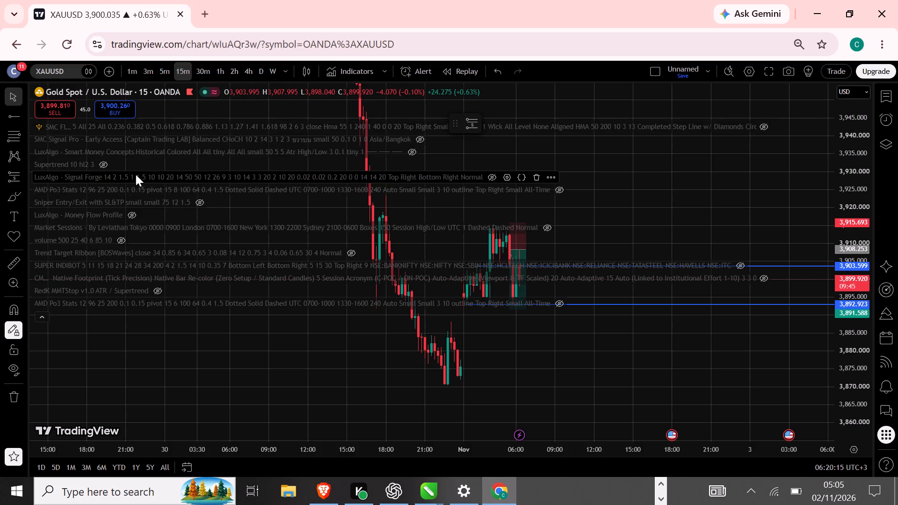
click(195, 200)
double_click(46, 315)
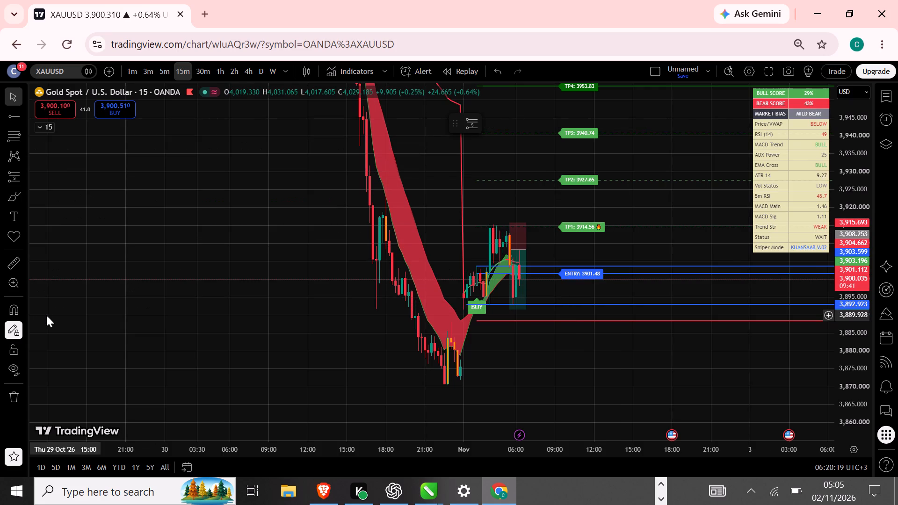
click(40, 123)
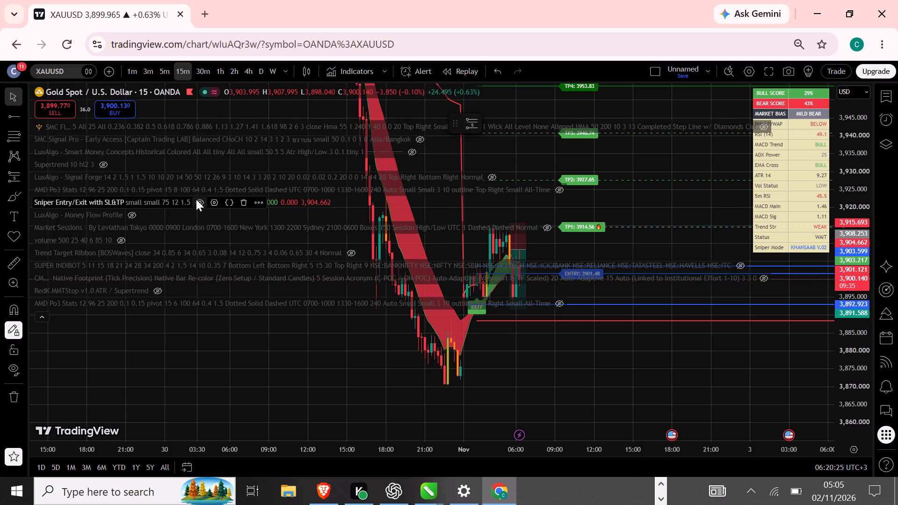
click(196, 199)
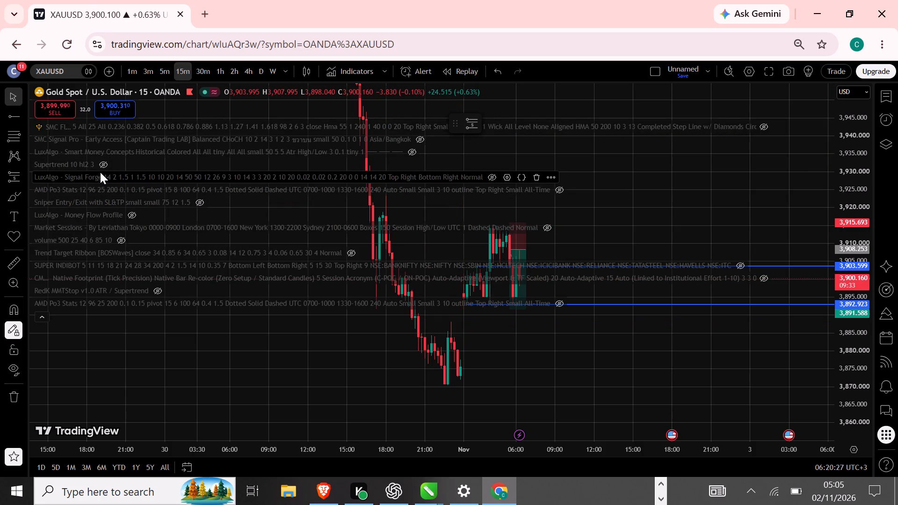
Show the LuxAlgo - Smart Money Concepts indicator and collapse the indicator list.
click(413, 153)
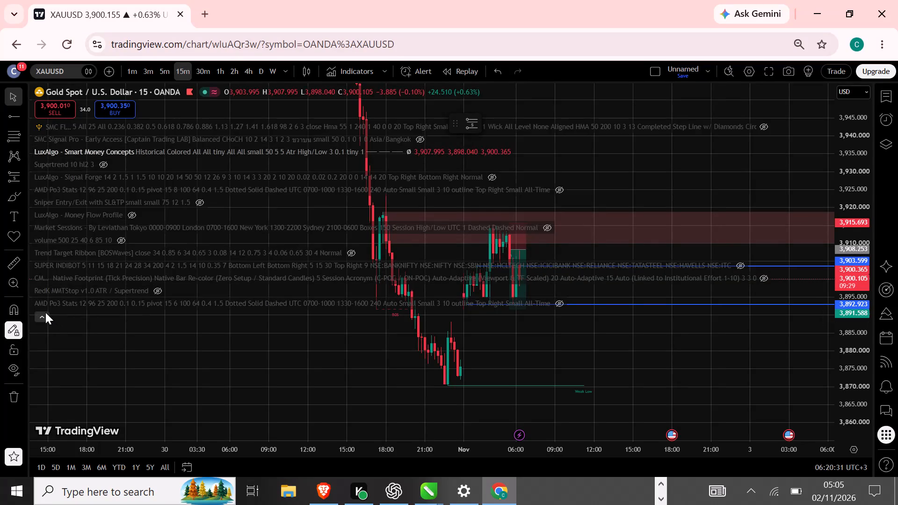
click(45, 312)
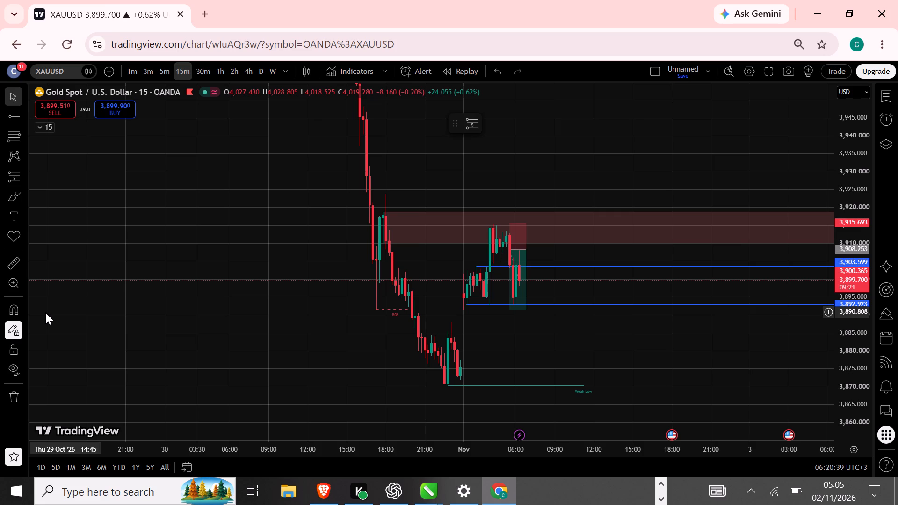
Raise the short position's entry to about 3,909.73 and its stop to about 3,918.82, at the upper edge of the red zone.
click(509, 246)
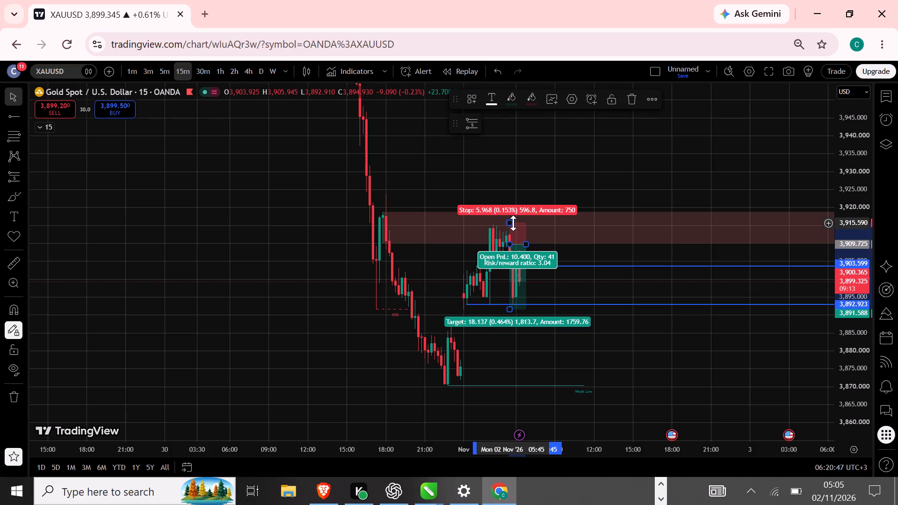
drag(513, 223, 516, 212)
click(630, 271)
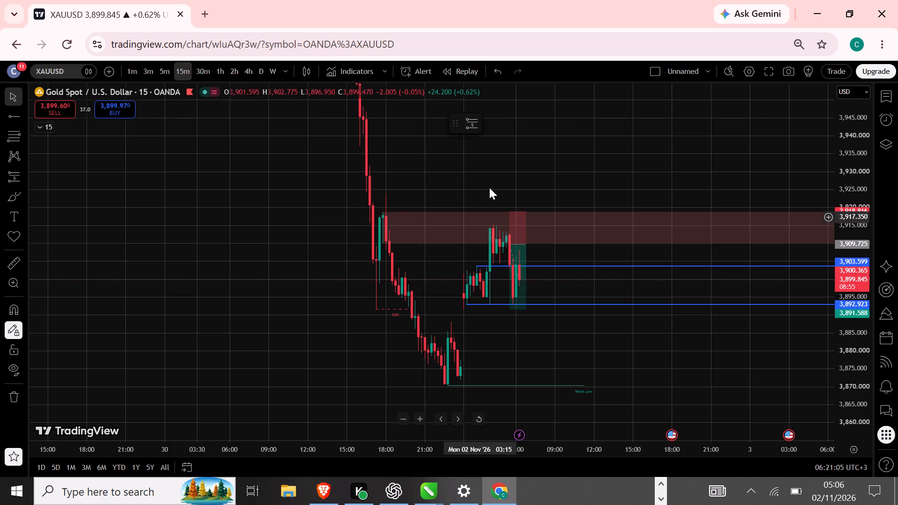
Load the EURUSD forex chart and view it on the 15-minute and 5-minute timeframes.
click(40, 70)
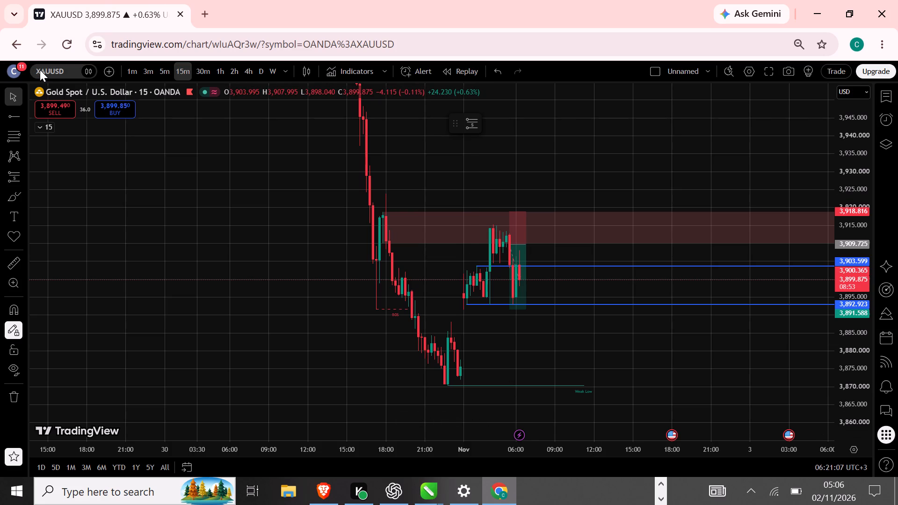
key(BackSpace)
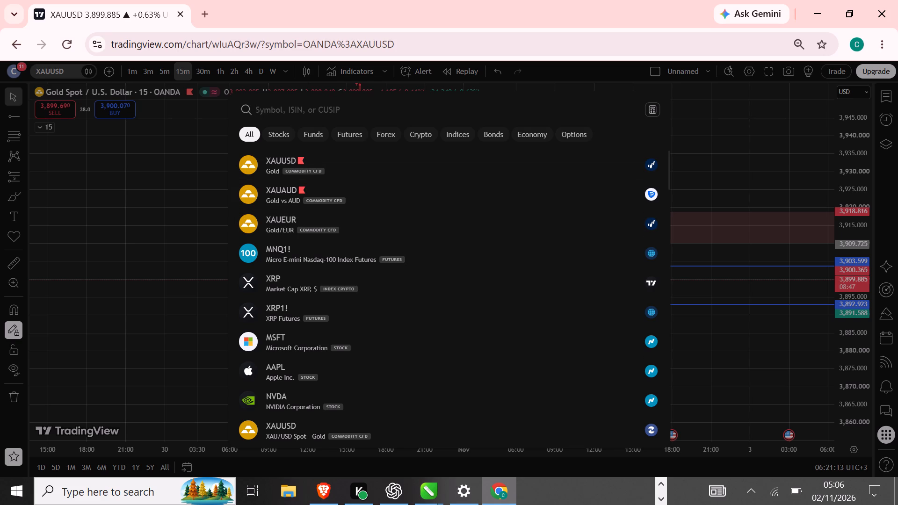
key(r)
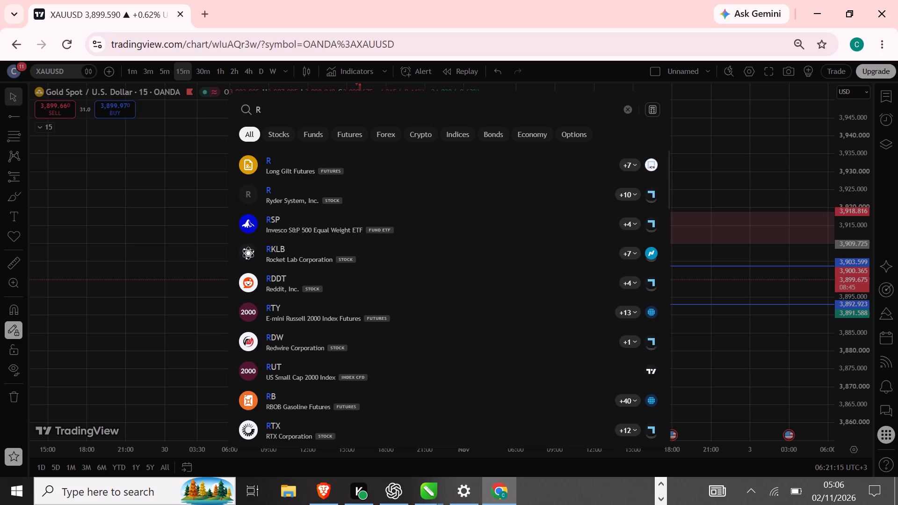
key(BackSpace)
key(e)
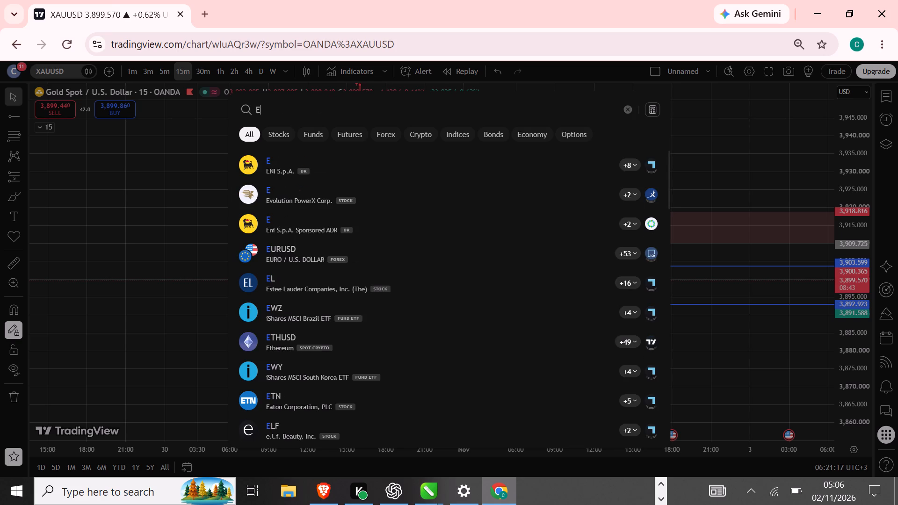
text(yr)
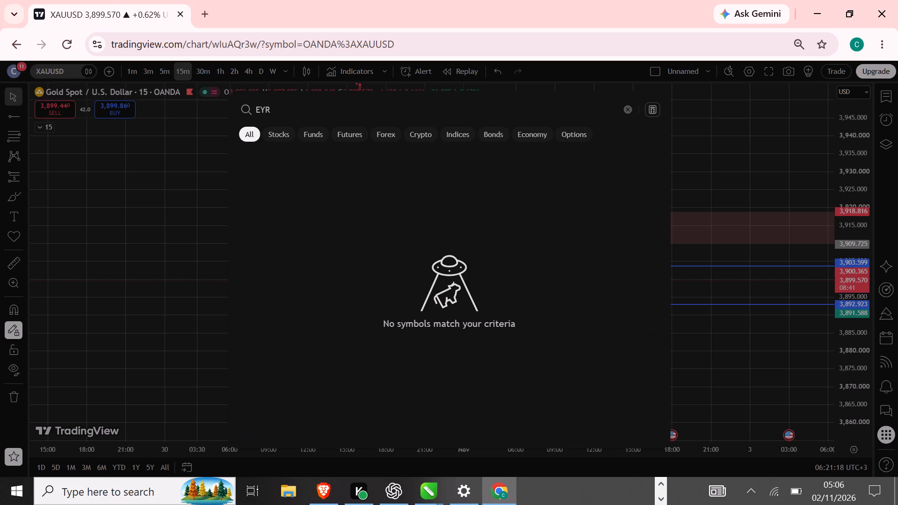
key(BackSpace)
key(BackSpace)
text(ur)
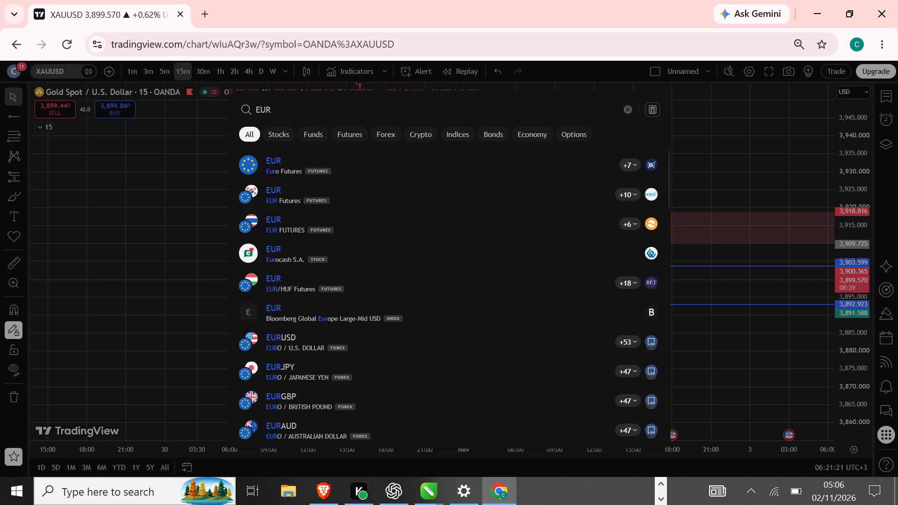
click(346, 348)
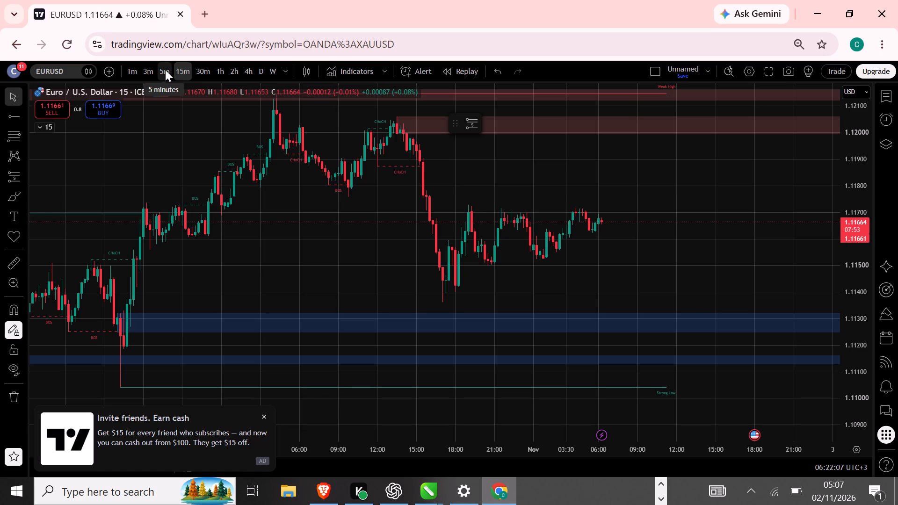
click(165, 70)
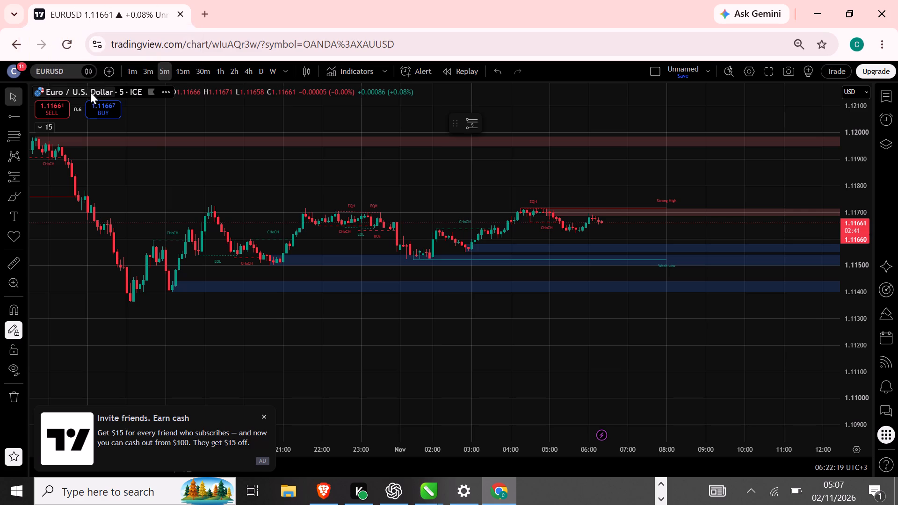
Switch the chart to the XAUEUR Gold / Euro symbol from FOREX.com.
click(70, 65)
key(BackSpace)
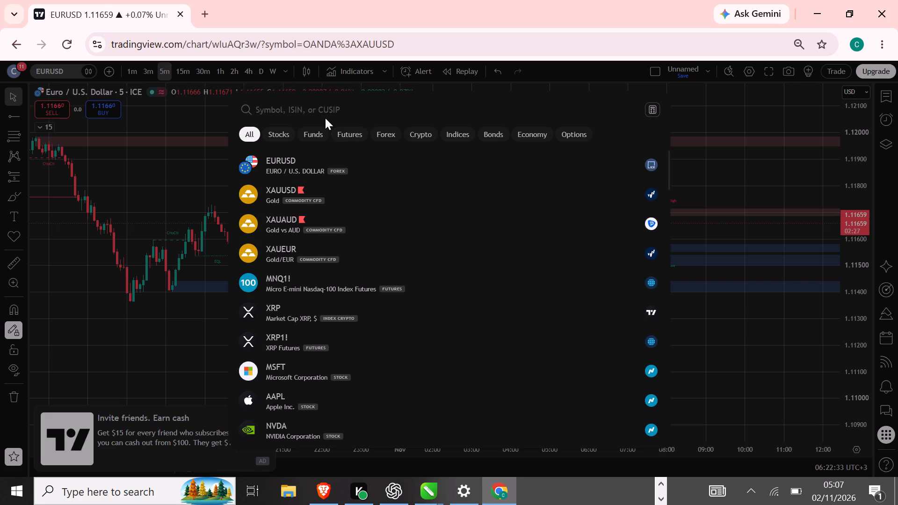
click(302, 109)
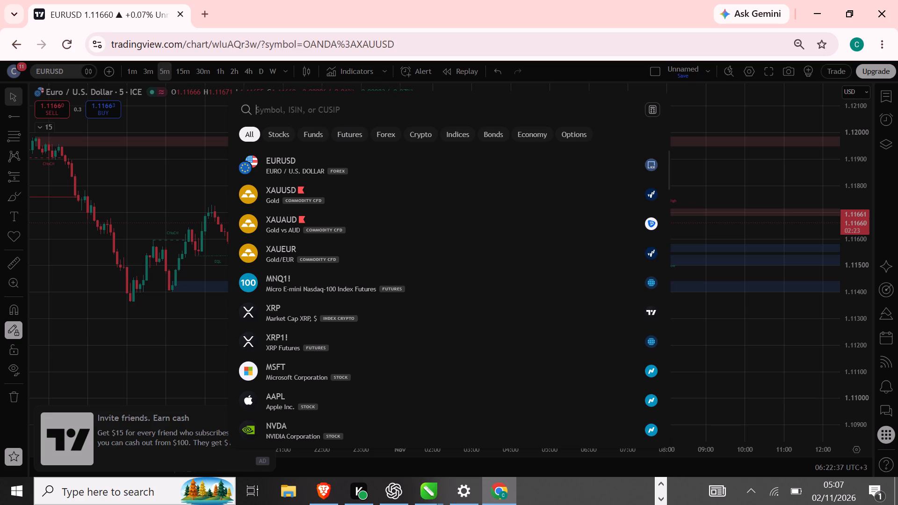
key(e)
text(ur)
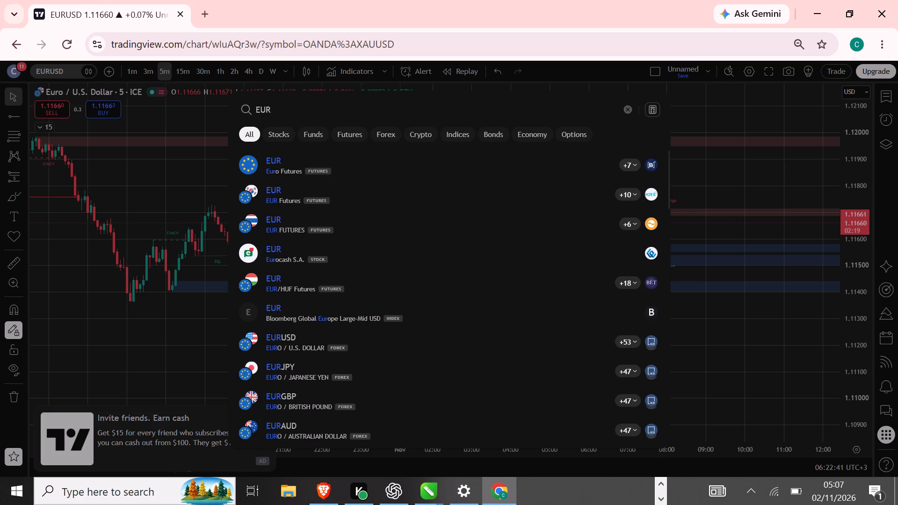
text(xa)
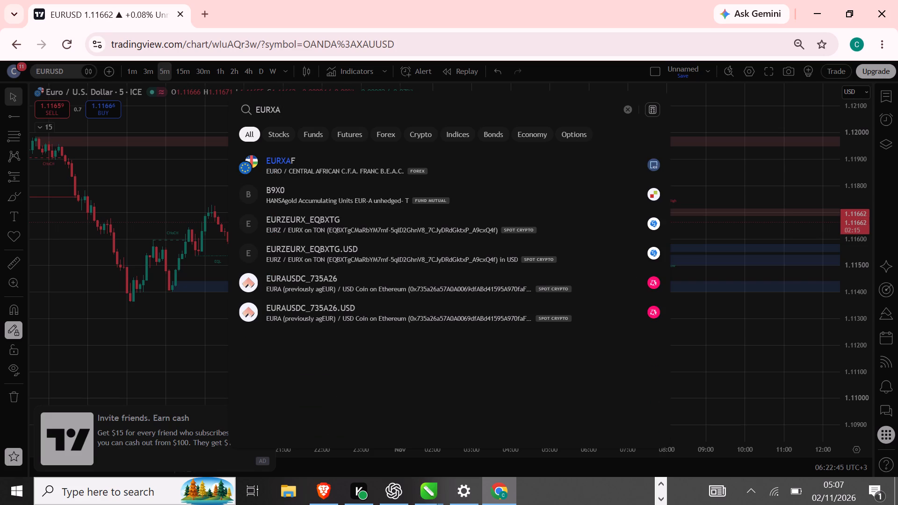
key(BackSpace)
key(BackSpace)
key(BackSpace)
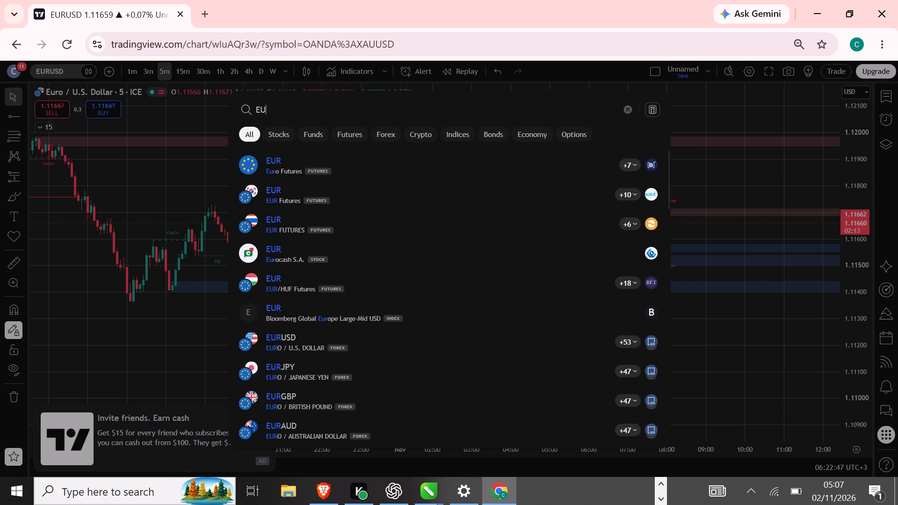
key(BackSpace)
key(BackSpace)
text(xau)
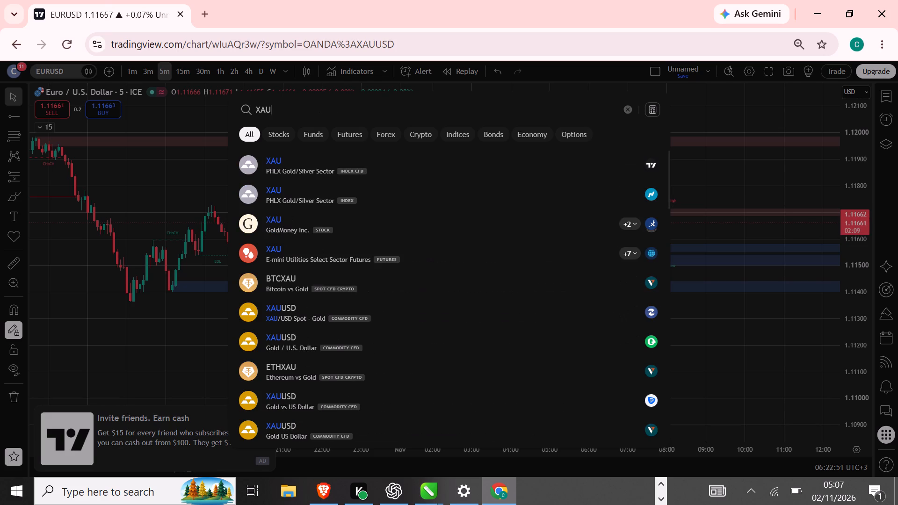
key(e)
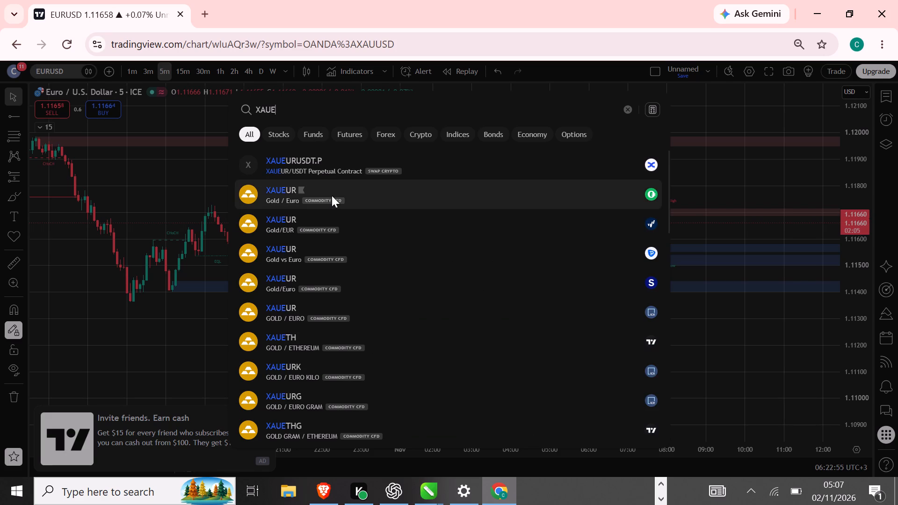
click(332, 195)
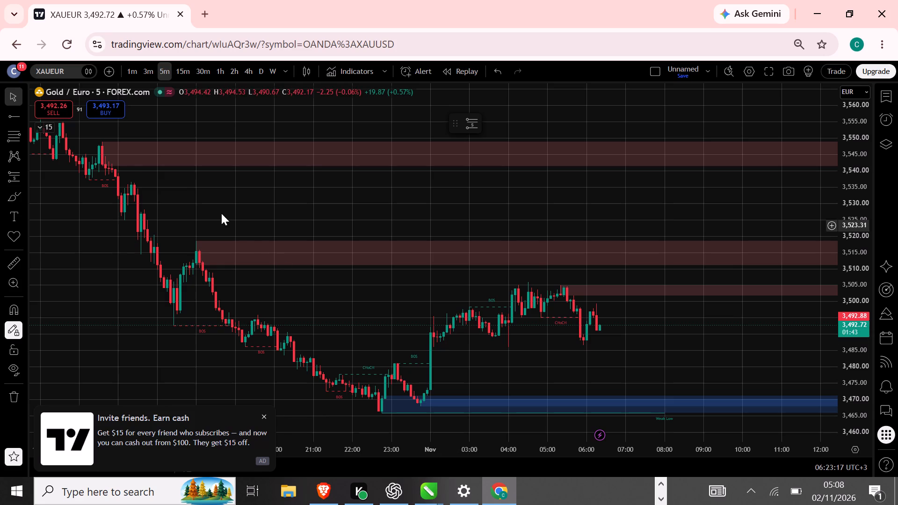
Draw two horizontal rays on XAUEUR, at about 3,487.23 below the early-session candles and about 3,498.18 from the 03:00 high.
click(13, 123)
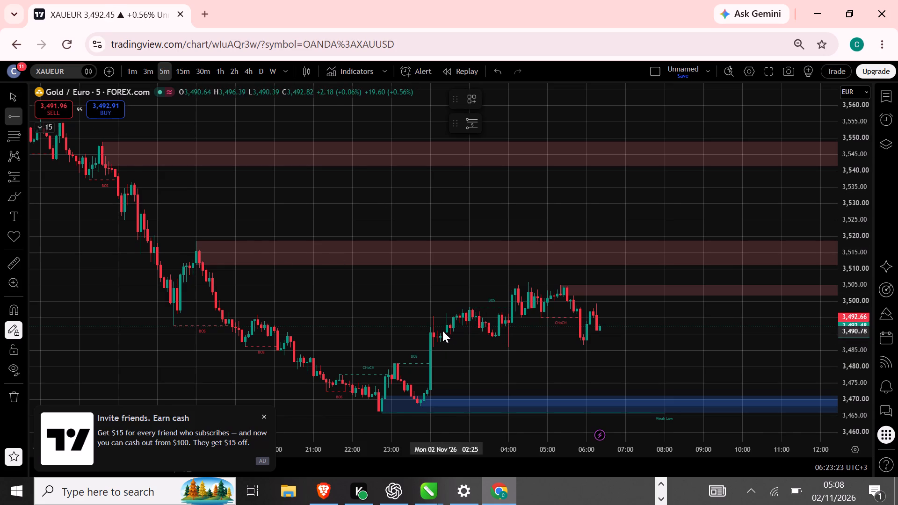
click(442, 343)
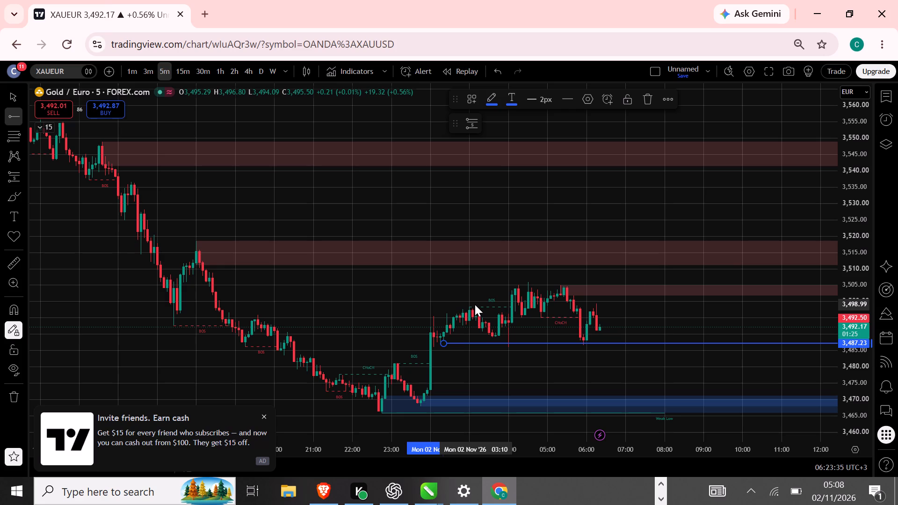
click(471, 307)
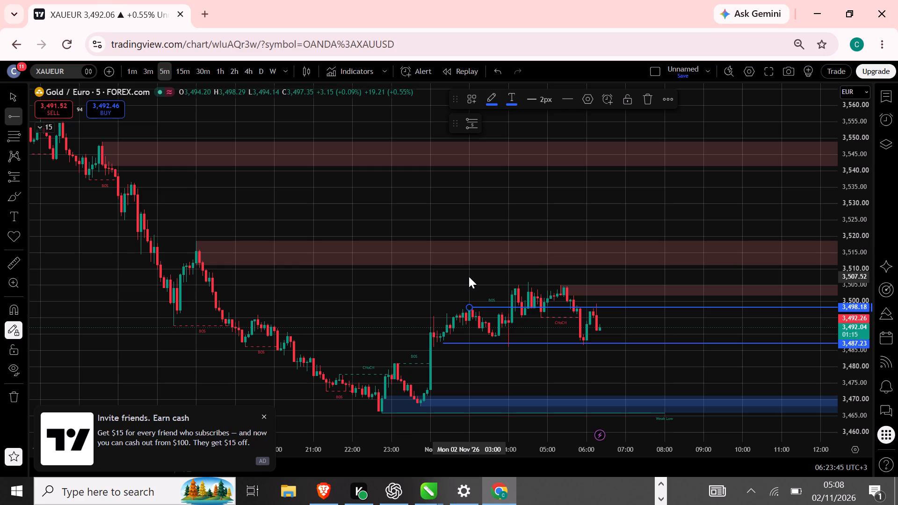
click(8, 98)
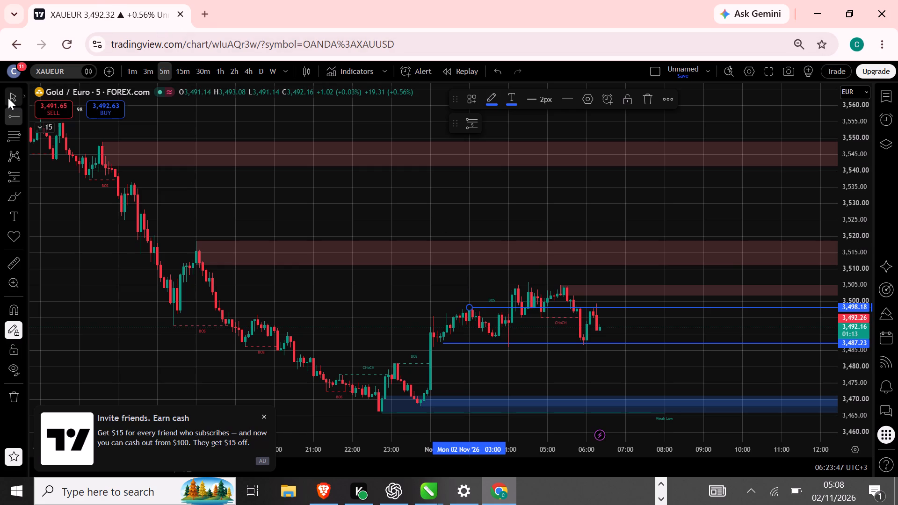
Move the lower horizontal ray on XAUEUR to about 3,485.95, starting from the candle at 02:05.
click(319, 177)
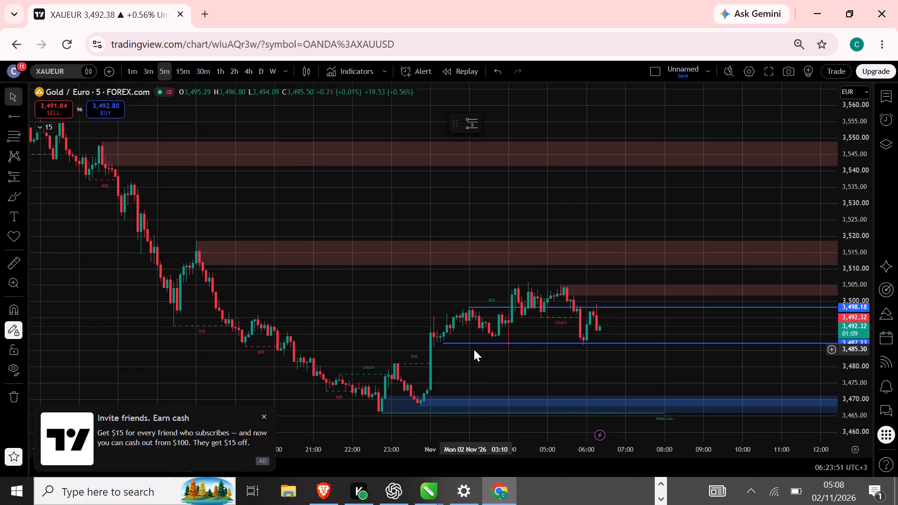
drag(466, 343, 460, 343)
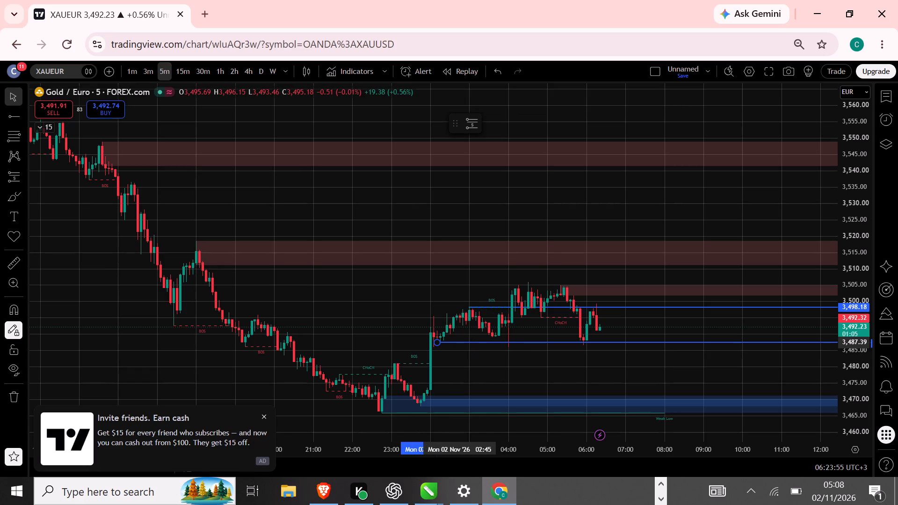
drag(460, 343, 459, 345)
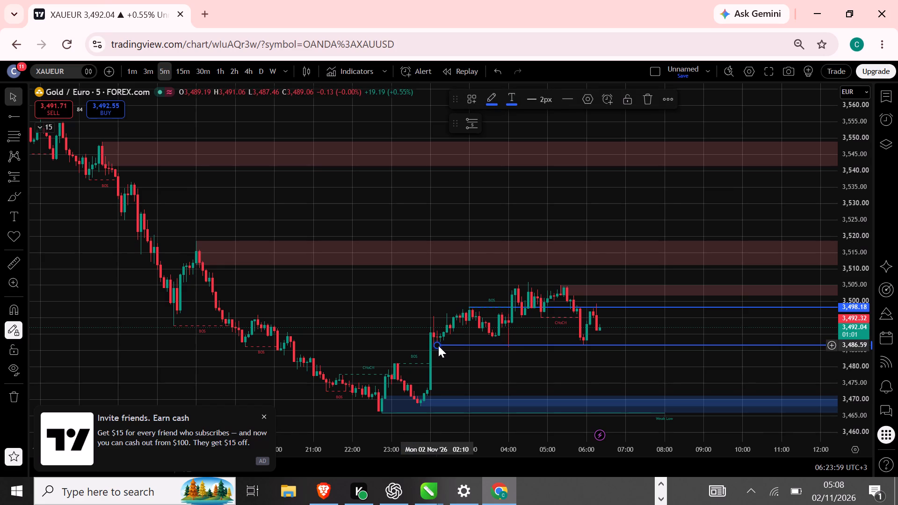
click(438, 346)
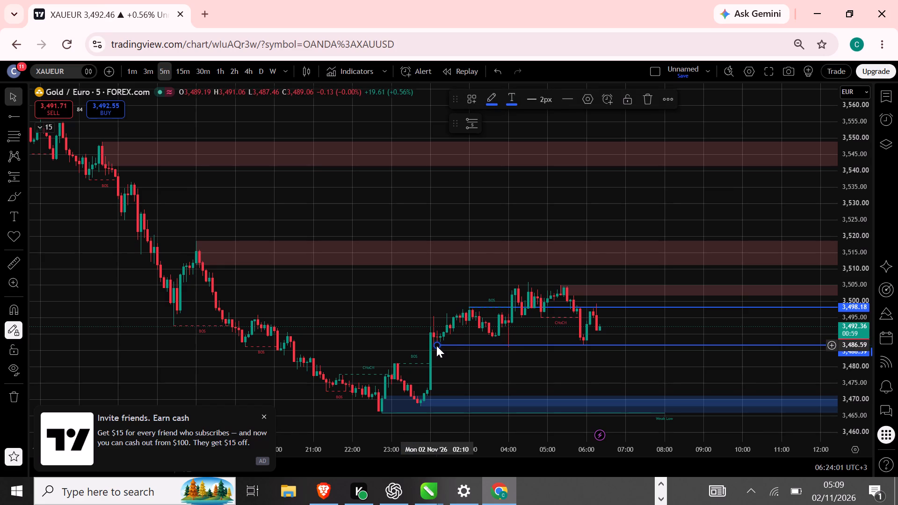
click(436, 346)
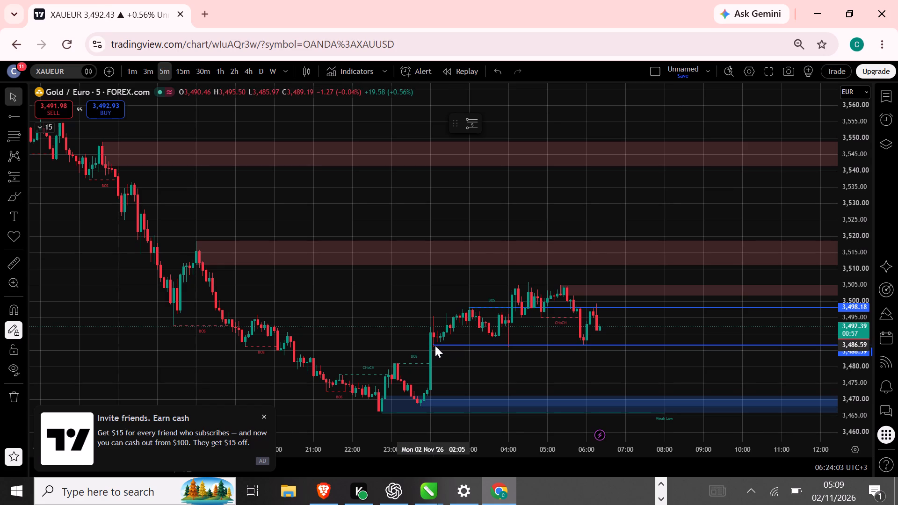
click(435, 347)
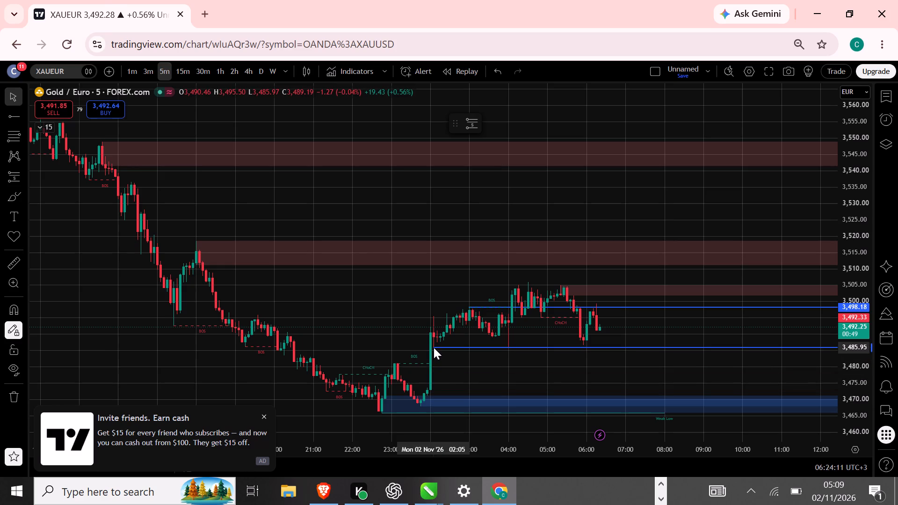
click(387, 328)
click(382, 267)
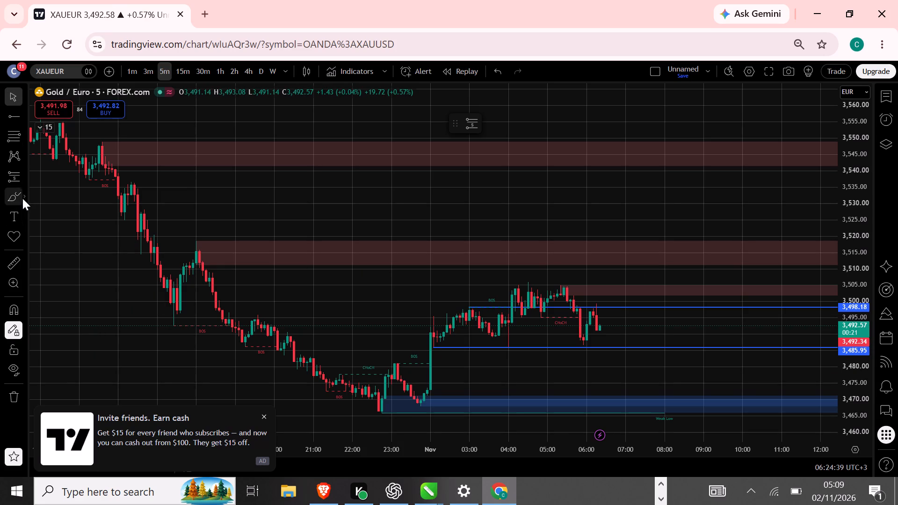
Draw a rectangle from the sell-off candles around 18:30 to 06:00, spanning about 3,508.49 down to about 3,502.
click(22, 235)
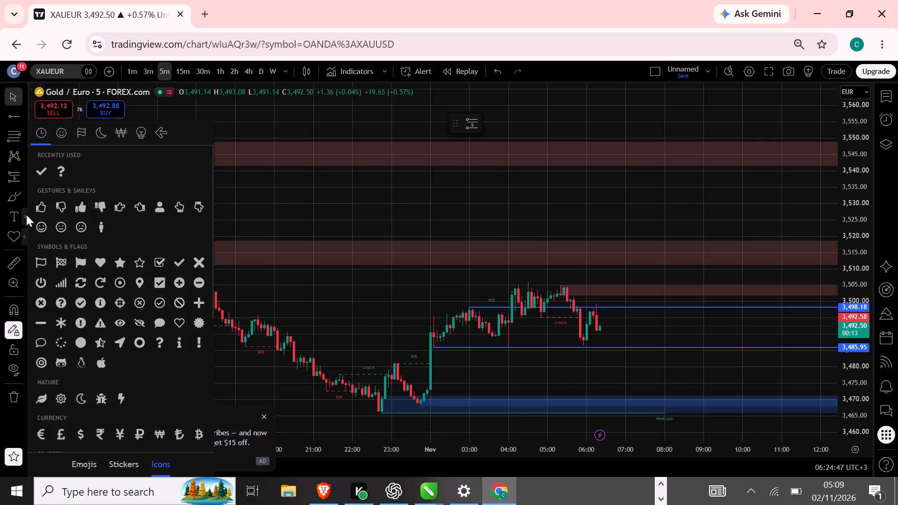
click(26, 215)
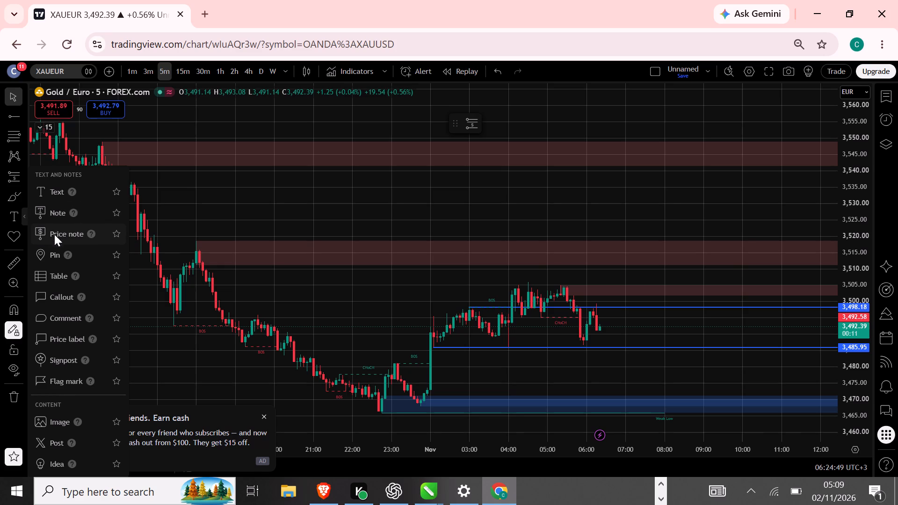
click(23, 200)
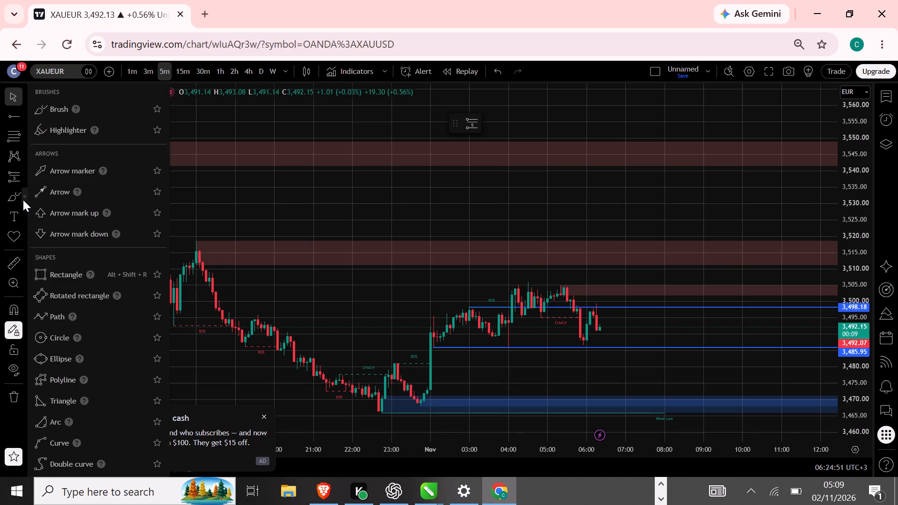
click(43, 266)
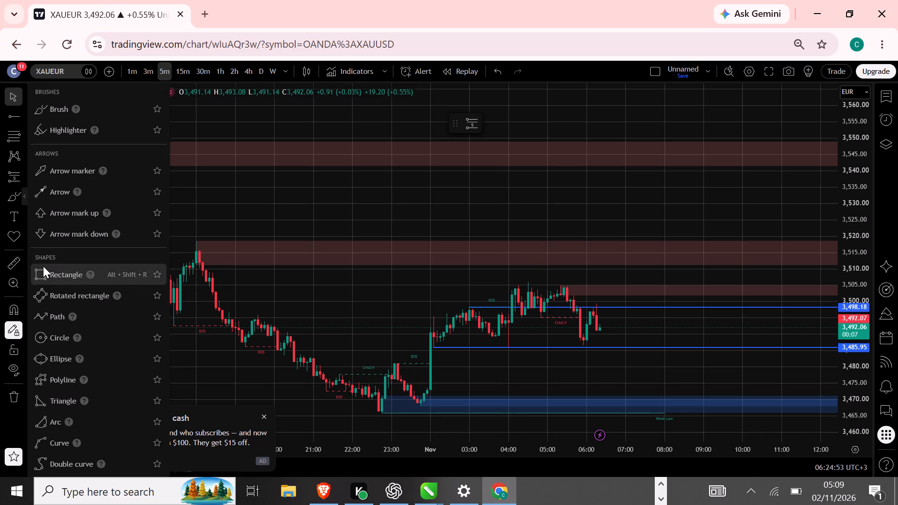
click(216, 291)
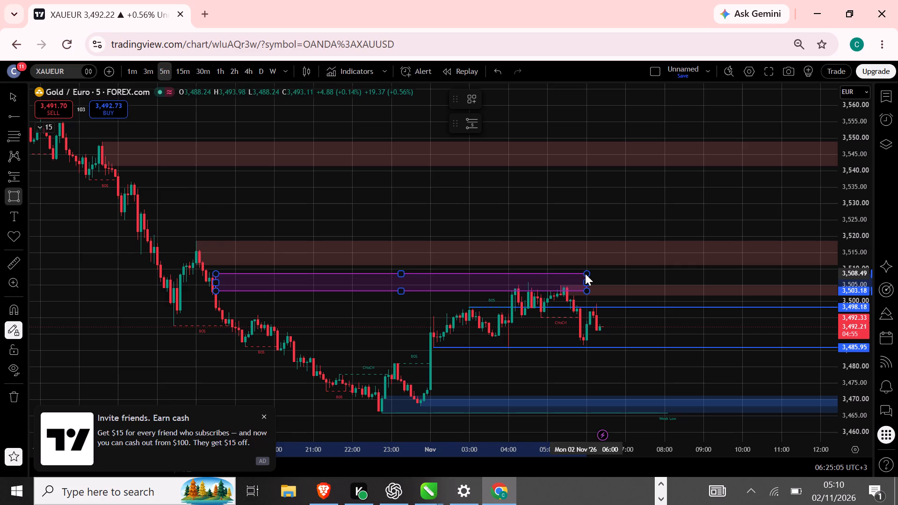
click(585, 274)
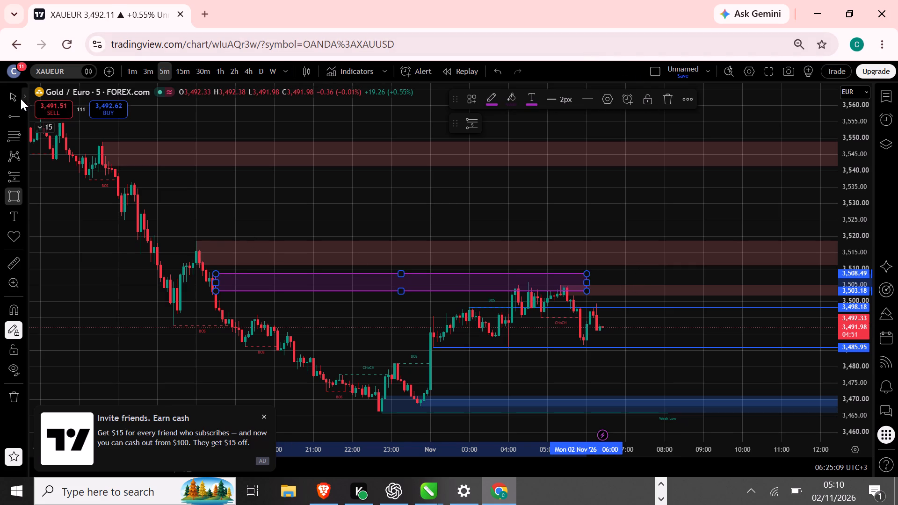
click(21, 98)
click(306, 219)
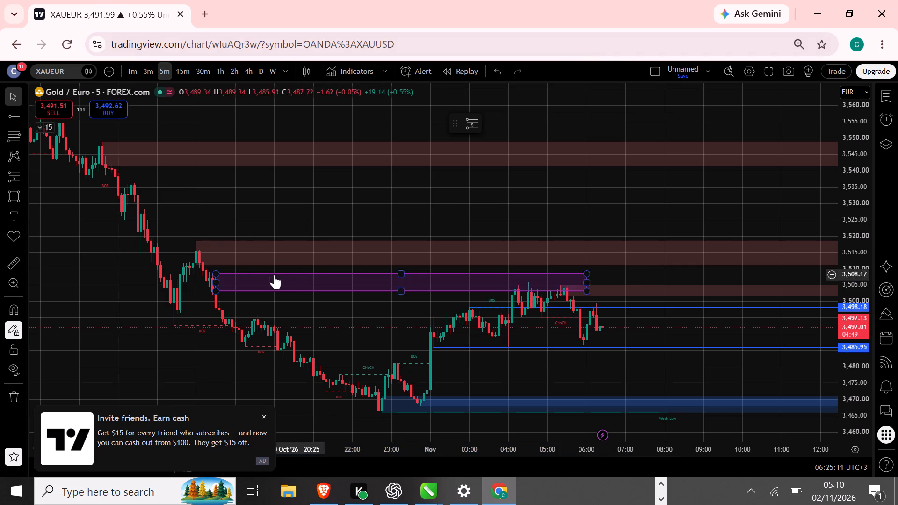
click(217, 290)
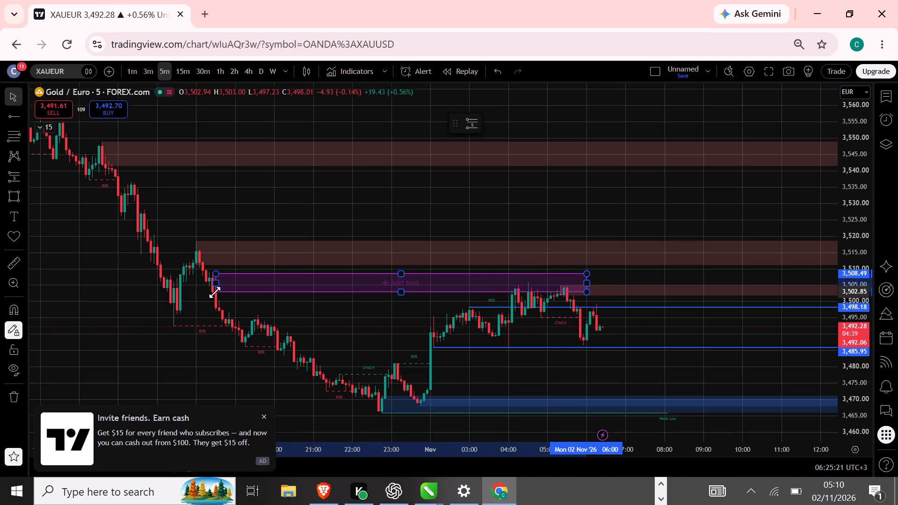
click(608, 237)
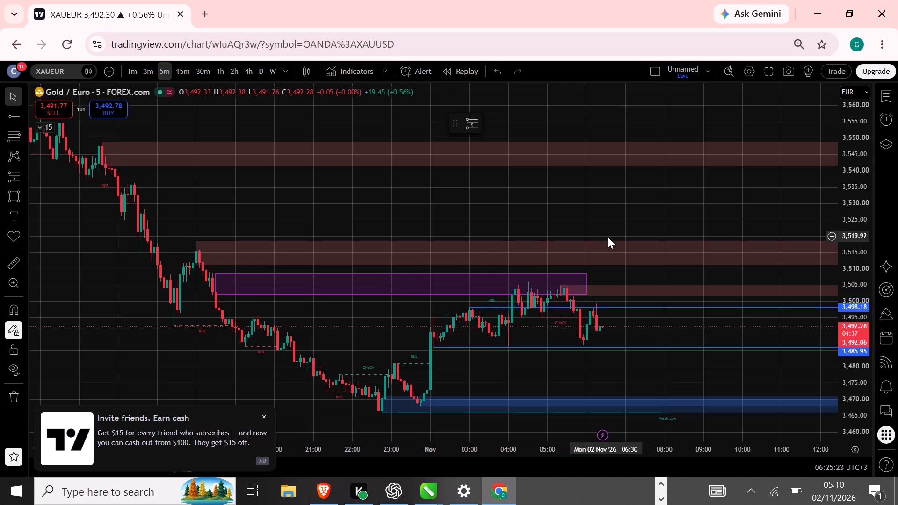
Place a short position beside the latest candles with its entry at about 3,498.51, removing any stray duplicate.
click(22, 210)
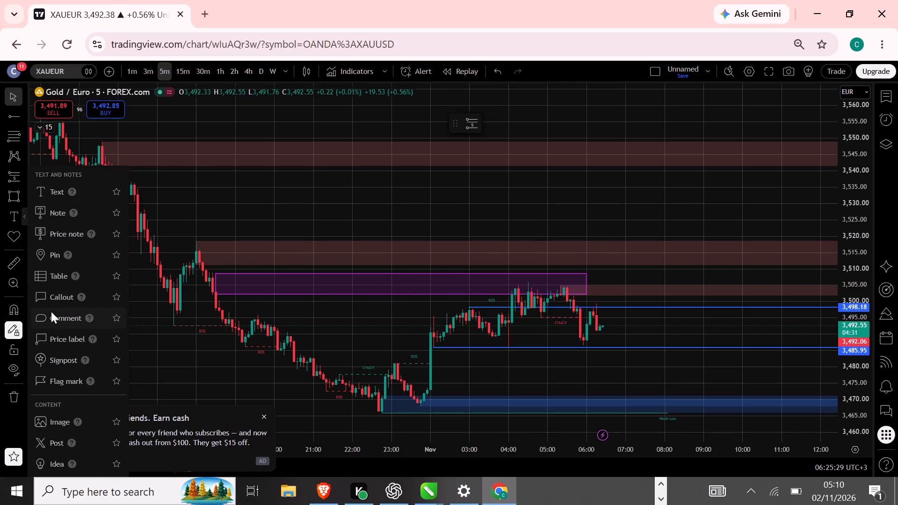
click(17, 180)
click(23, 178)
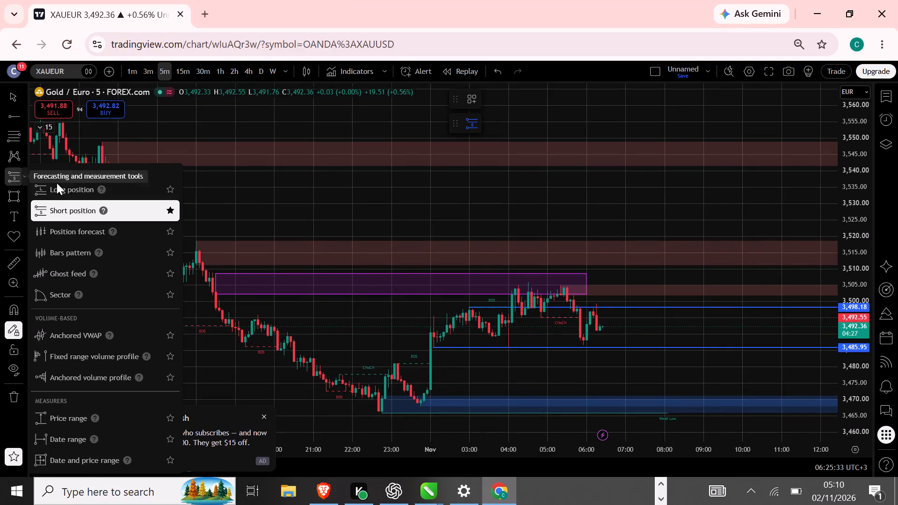
click(73, 218)
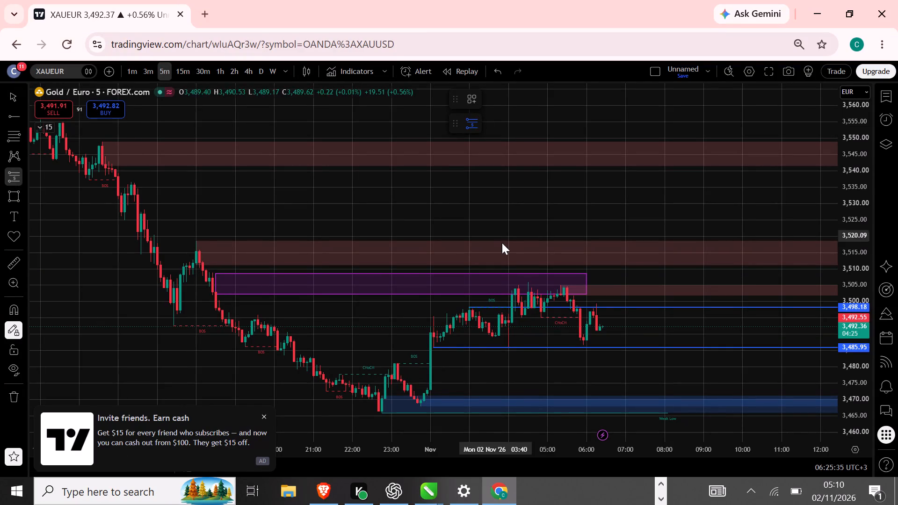
click(594, 306)
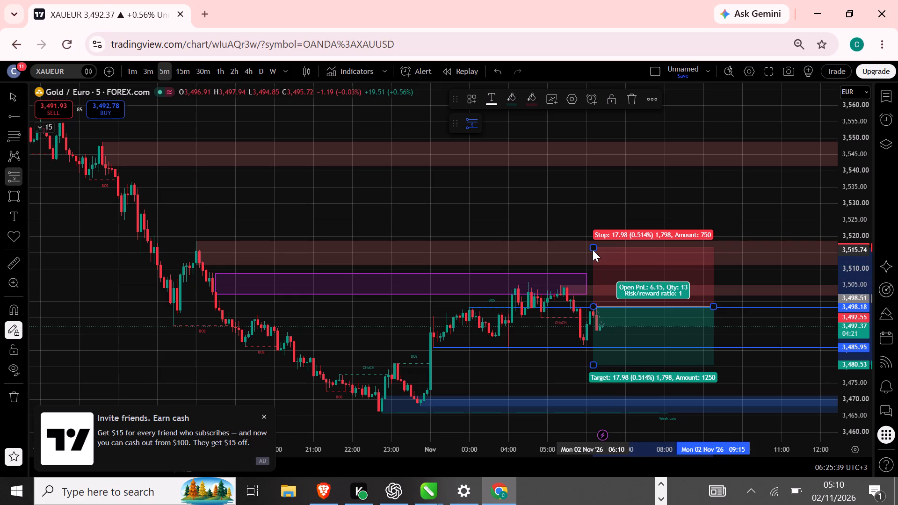
drag(593, 246, 597, 261)
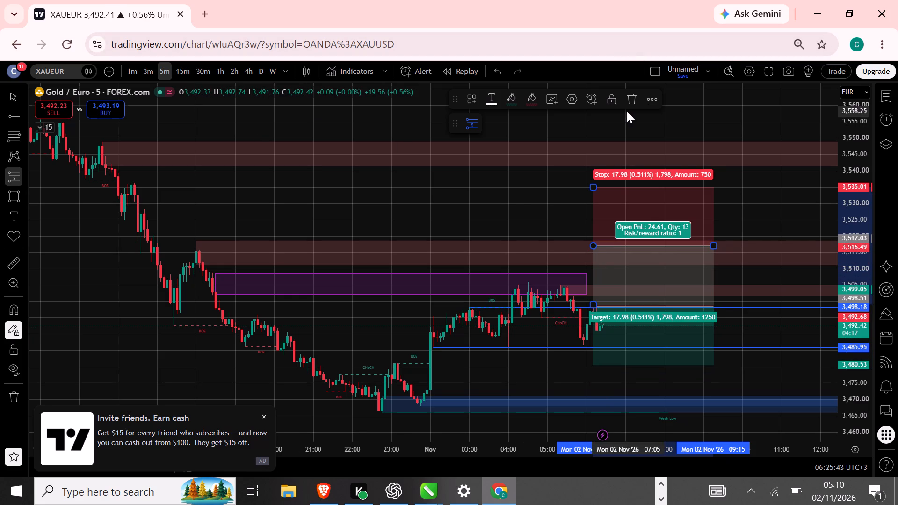
click(626, 106)
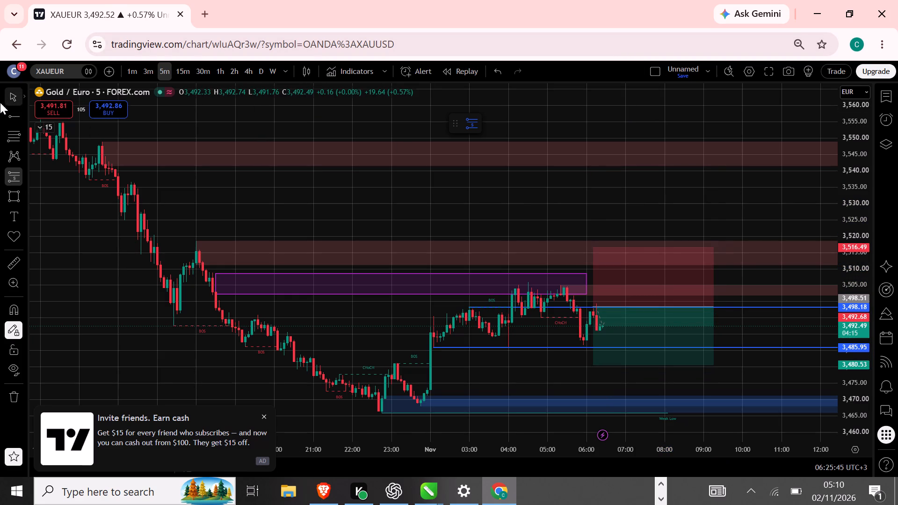
click(7, 94)
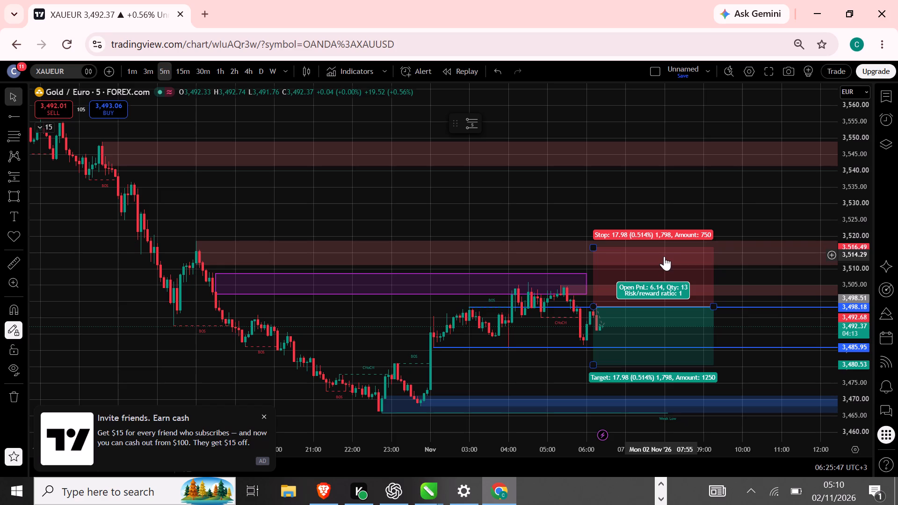
Adjust the short position at the rectangle's end to an entry of about 3,502.69 and a stop of about 3,509.45.
drag(593, 251, 593, 273)
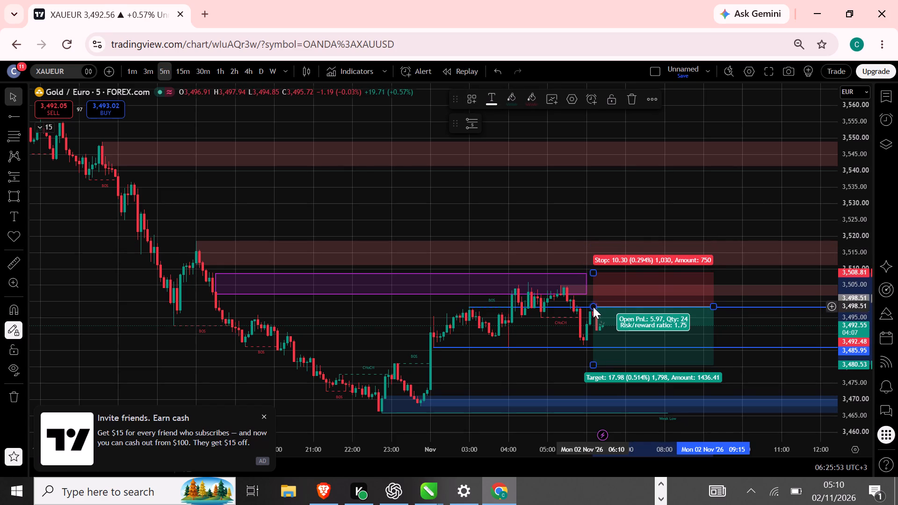
drag(594, 307, 594, 297)
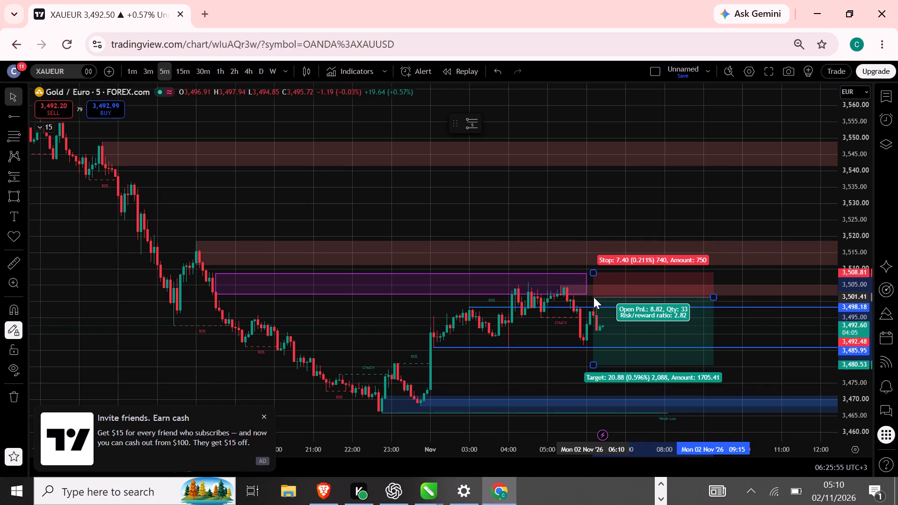
drag(594, 297, 593, 295)
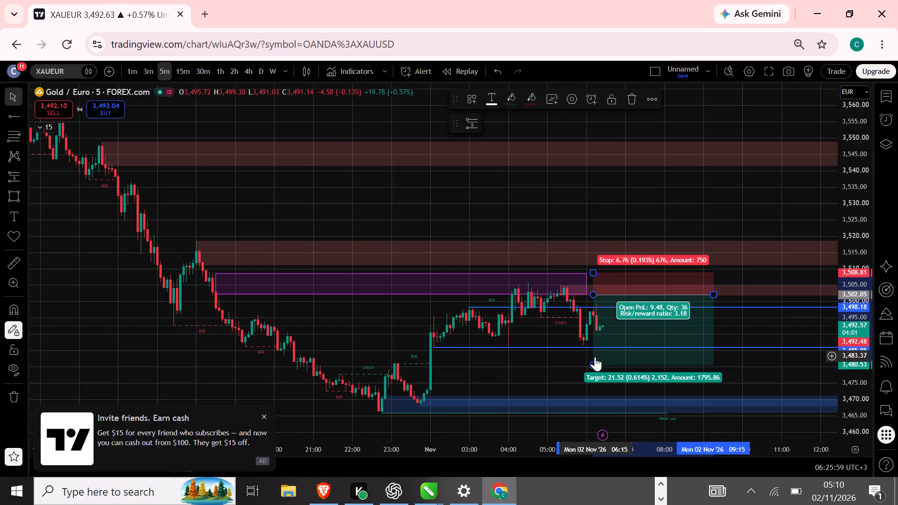
drag(595, 359, 595, 346)
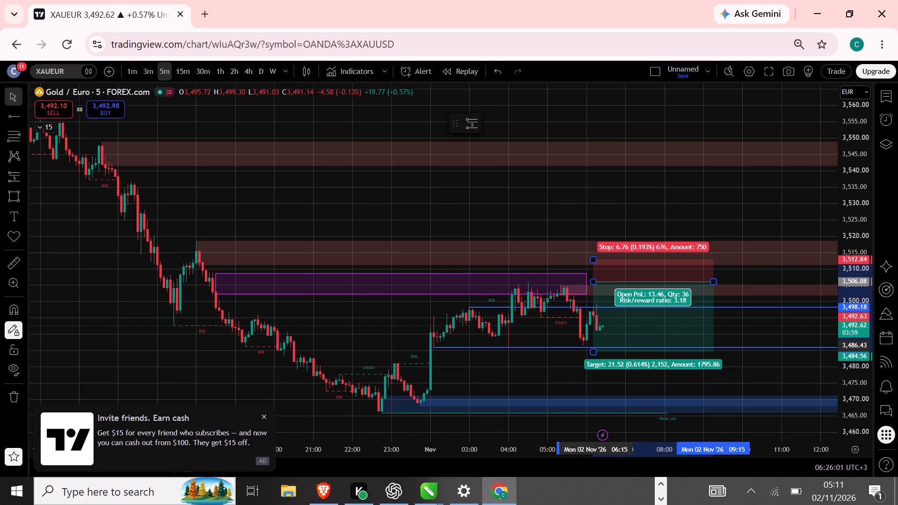
drag(595, 346, 589, 357)
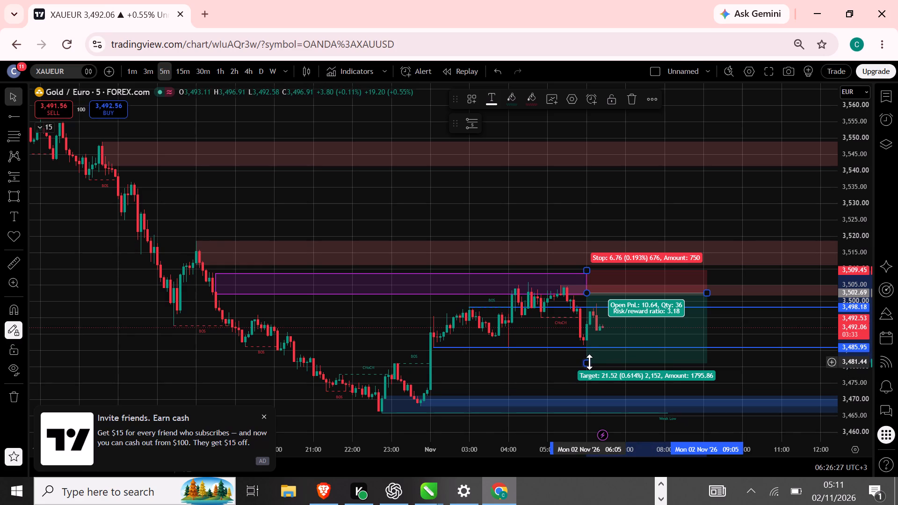
Set the short position's target to about 3,485.95, on the lower horizontal ray.
drag(589, 362, 589, 343)
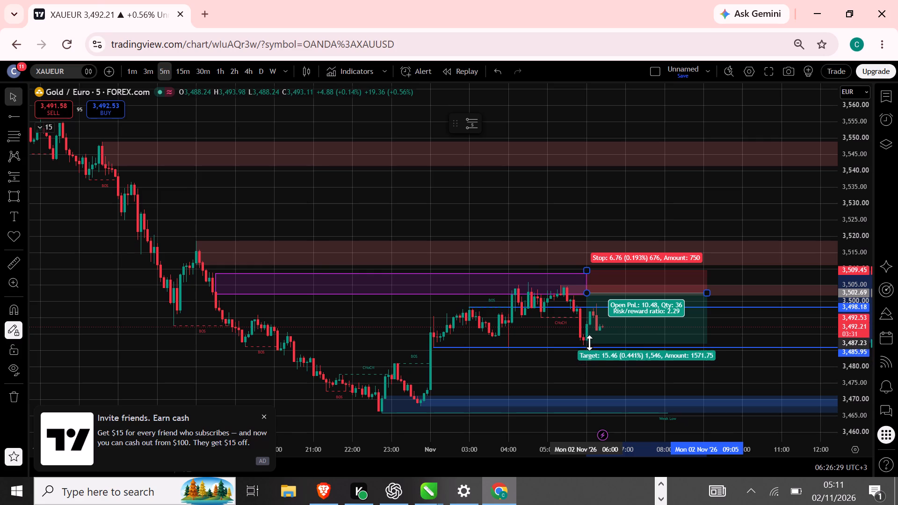
drag(589, 343, 589, 346)
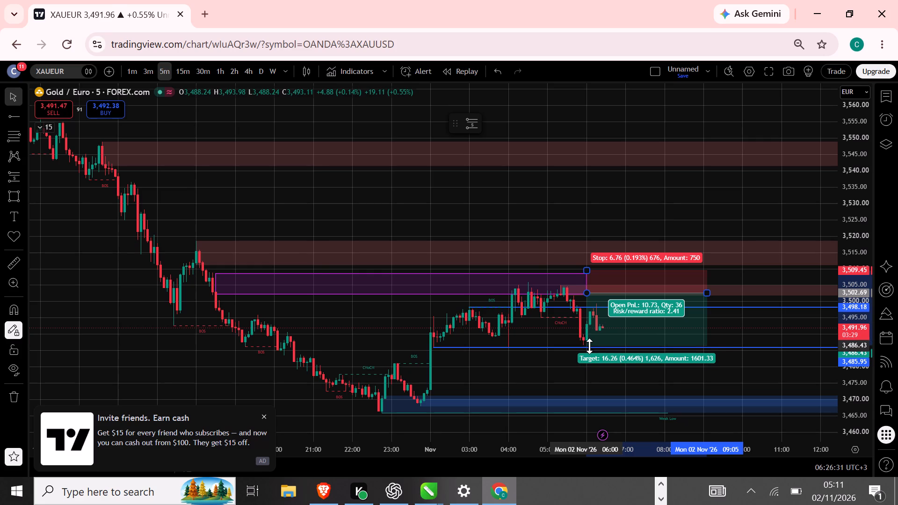
drag(589, 346, 589, 347)
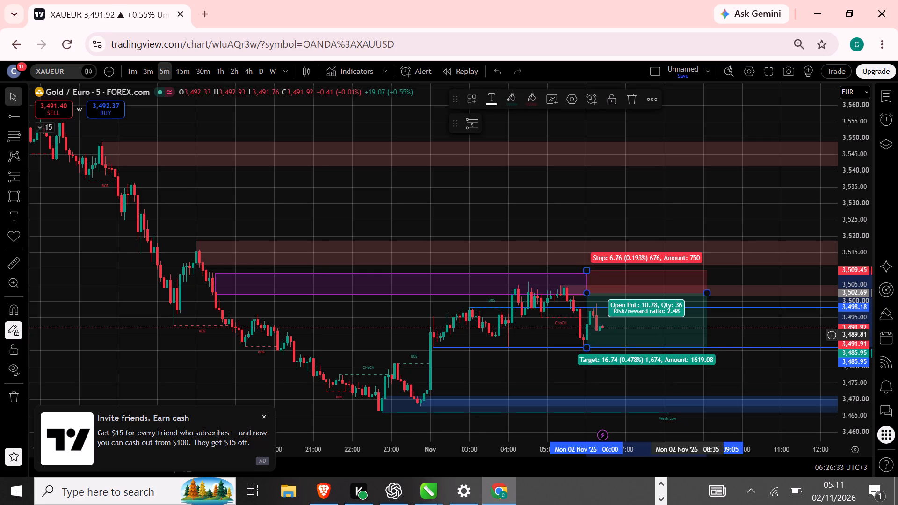
click(729, 300)
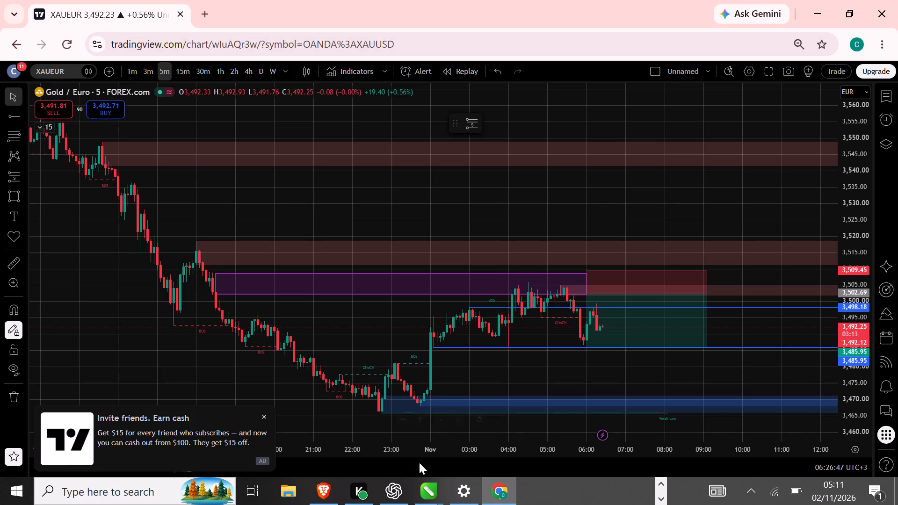
Switch to the kipkoror 2.cdr drawing in CorelDRAW.
click(443, 500)
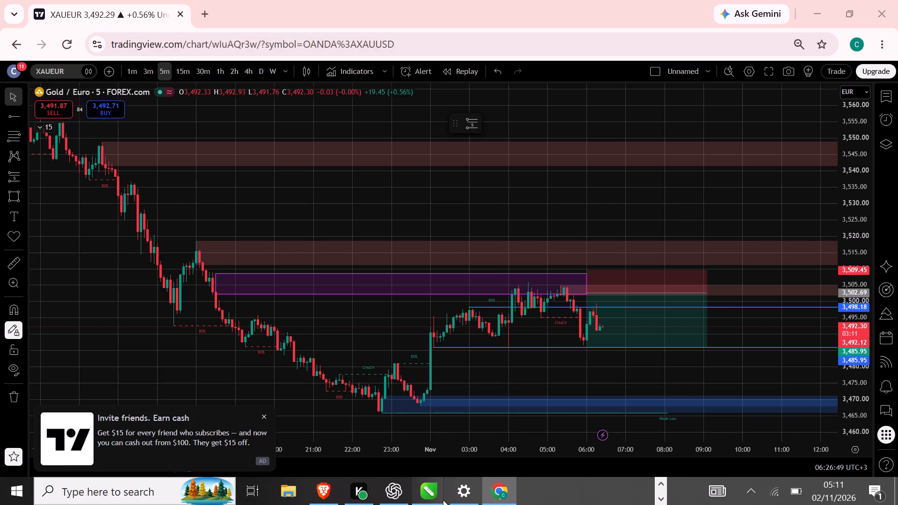
click(689, 424)
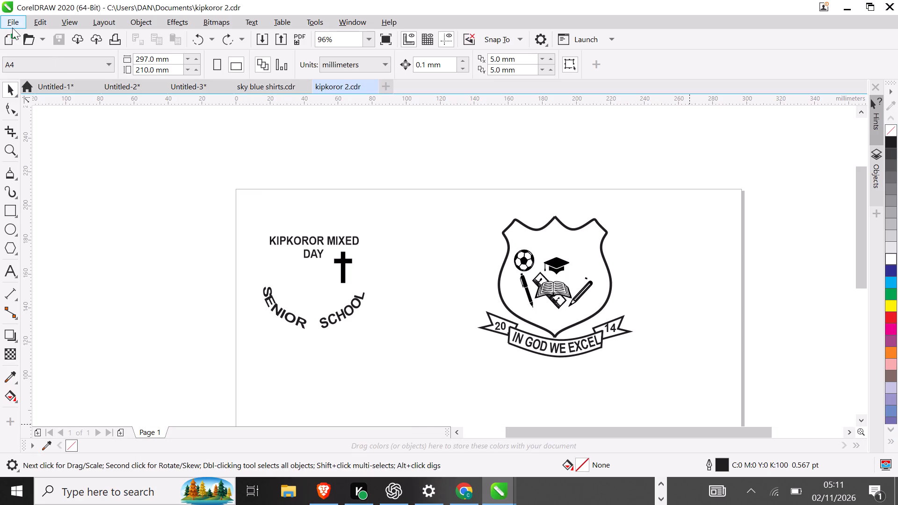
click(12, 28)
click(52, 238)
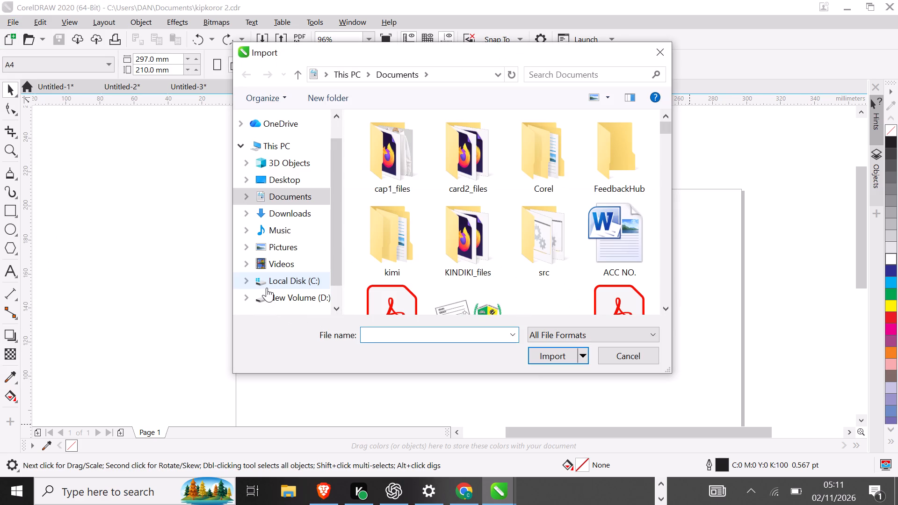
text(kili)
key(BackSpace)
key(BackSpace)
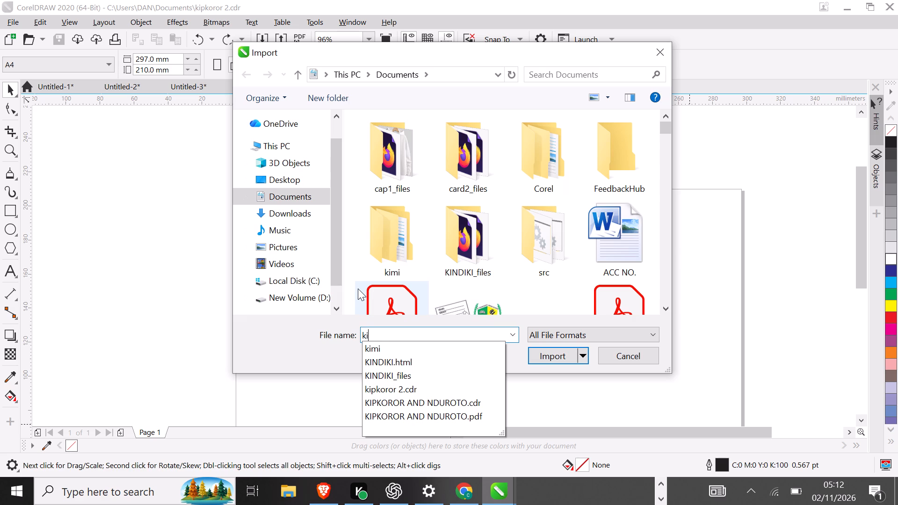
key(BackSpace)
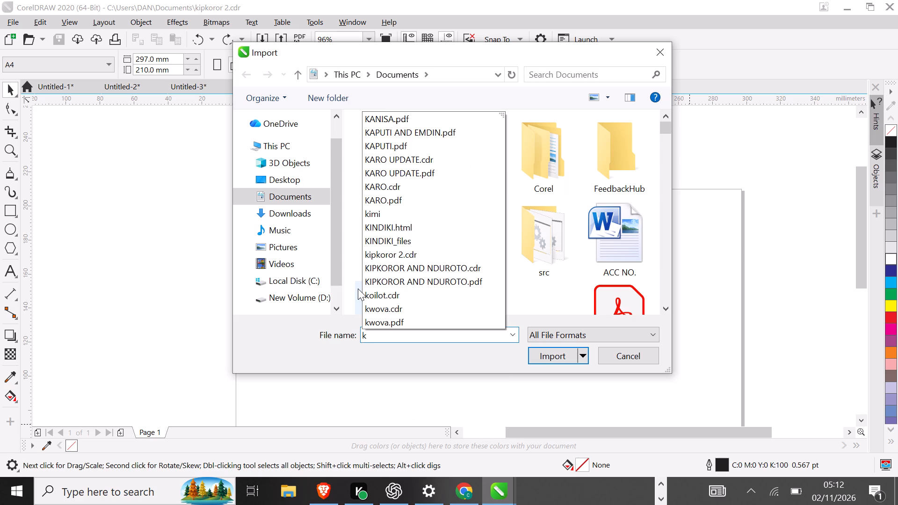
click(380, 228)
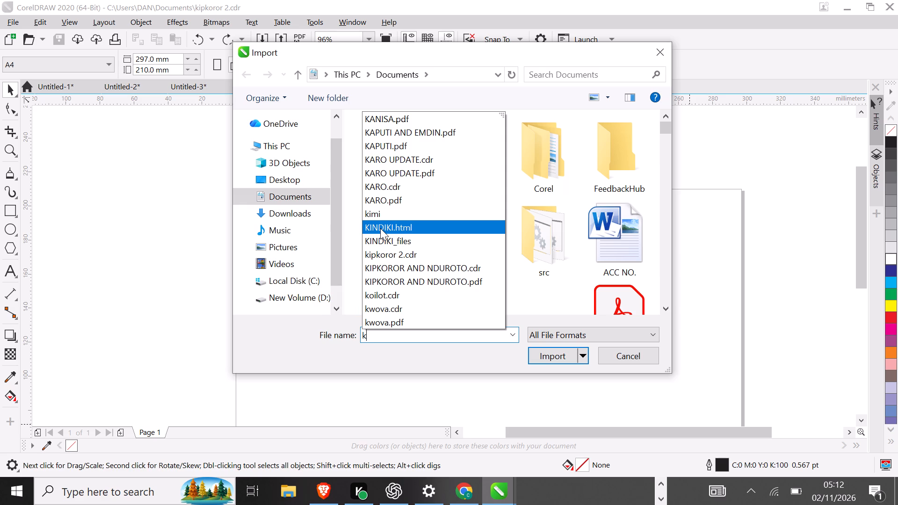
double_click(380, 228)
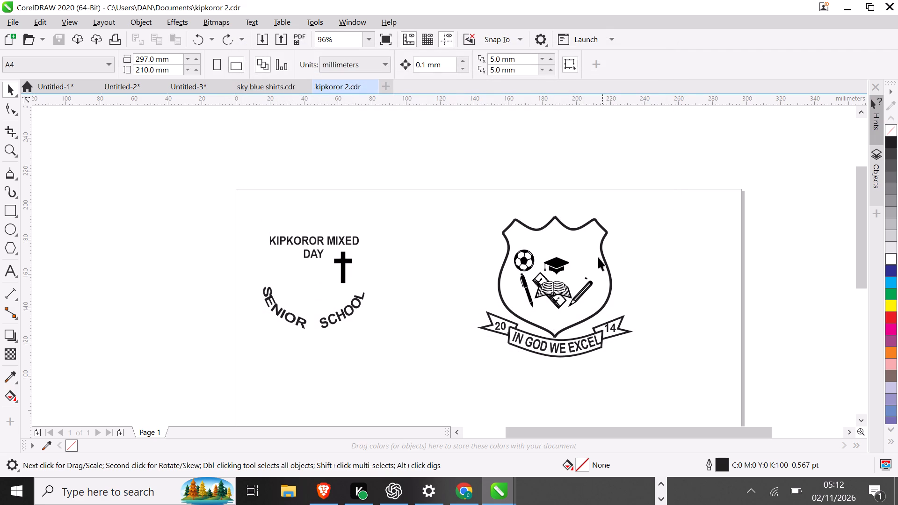
Ungroup the shield badge and delete the tiny stray black shape just above the pencil.
click(584, 278)
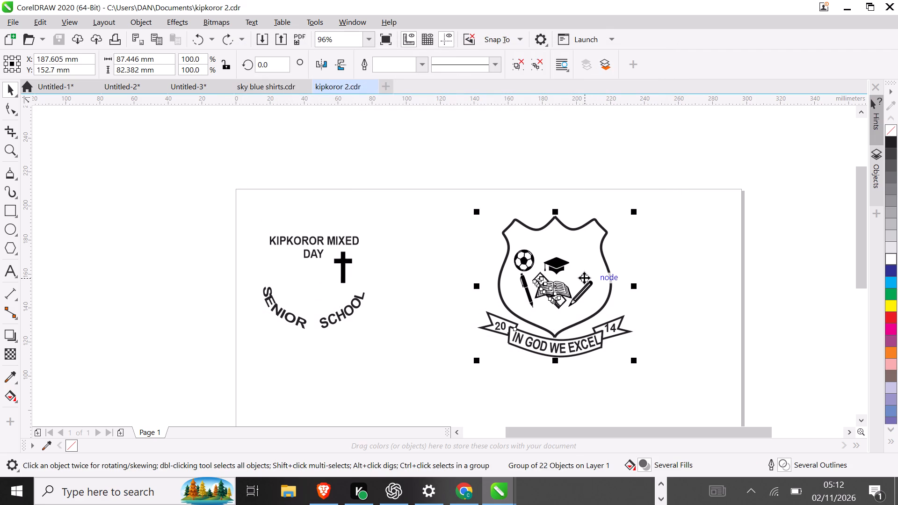
key(ctrl+u)
click(642, 280)
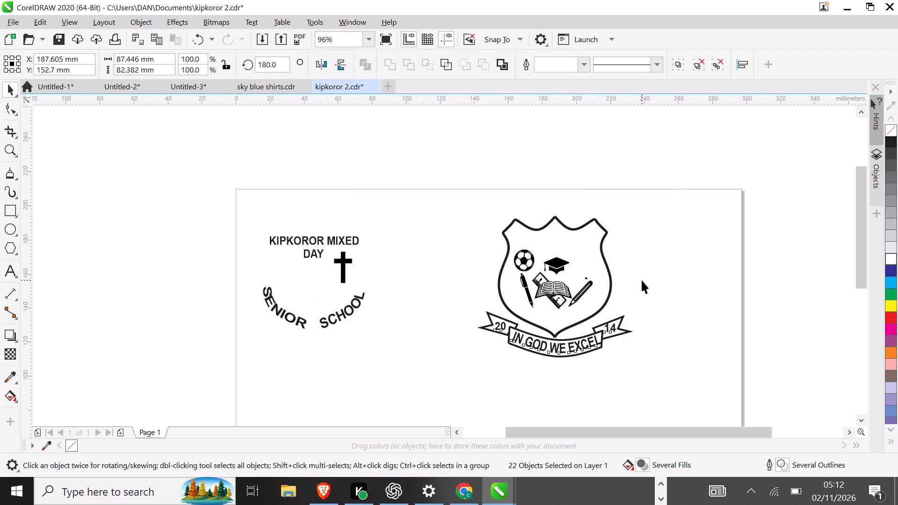
click(587, 275)
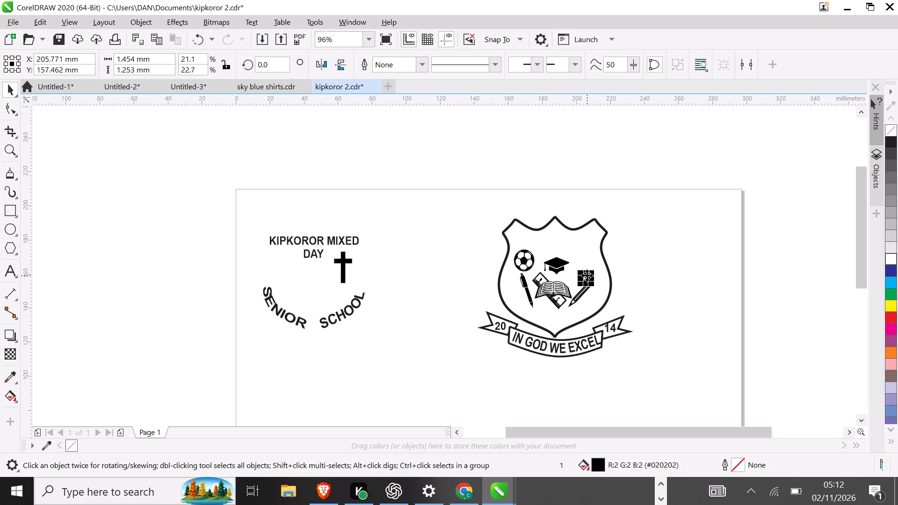
key(BackSpace)
click(753, 252)
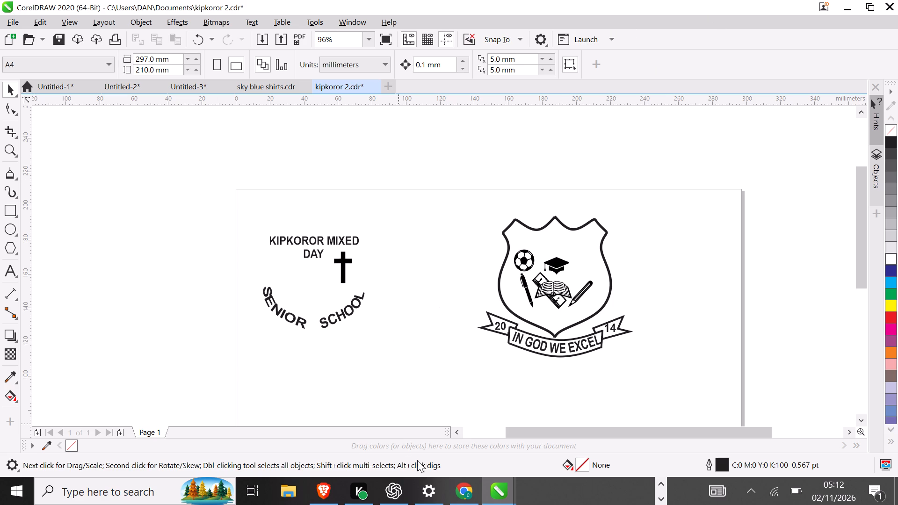
Switch to Chrome and search Google for sproutgigs in a new tab.
click(463, 504)
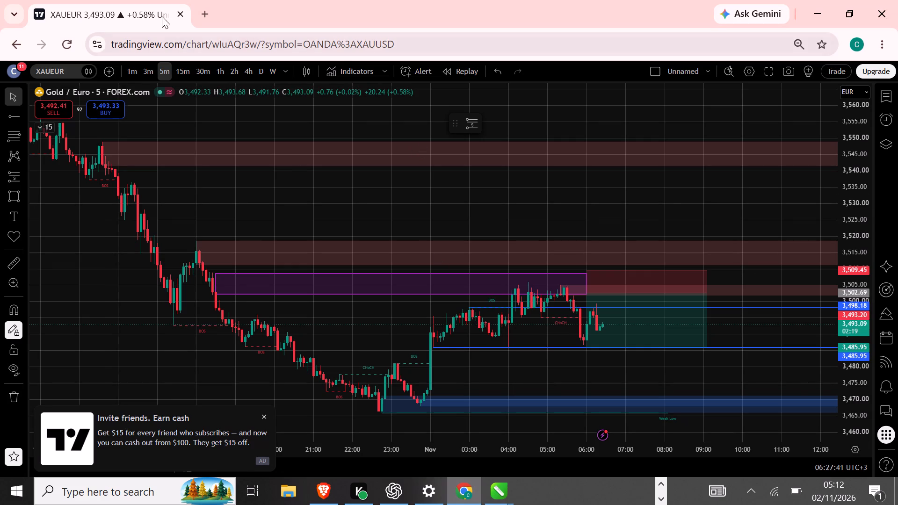
click(205, 19)
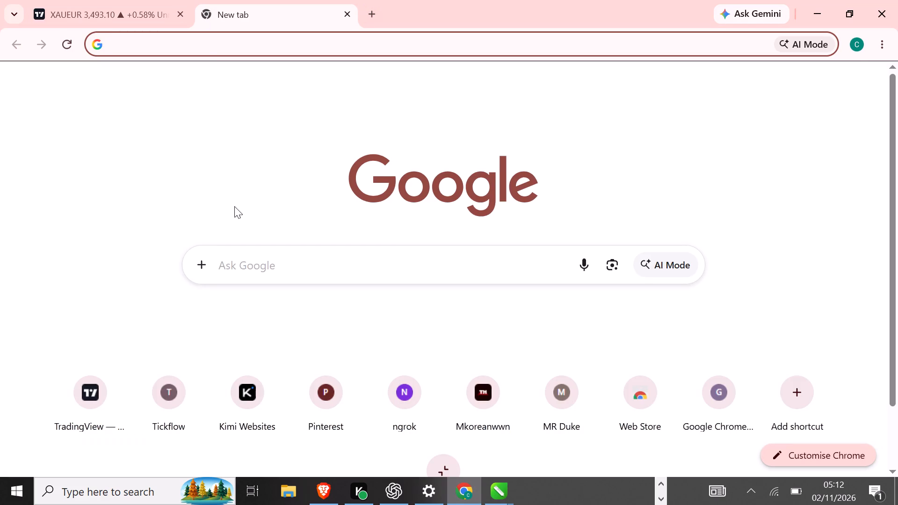
text(sp)
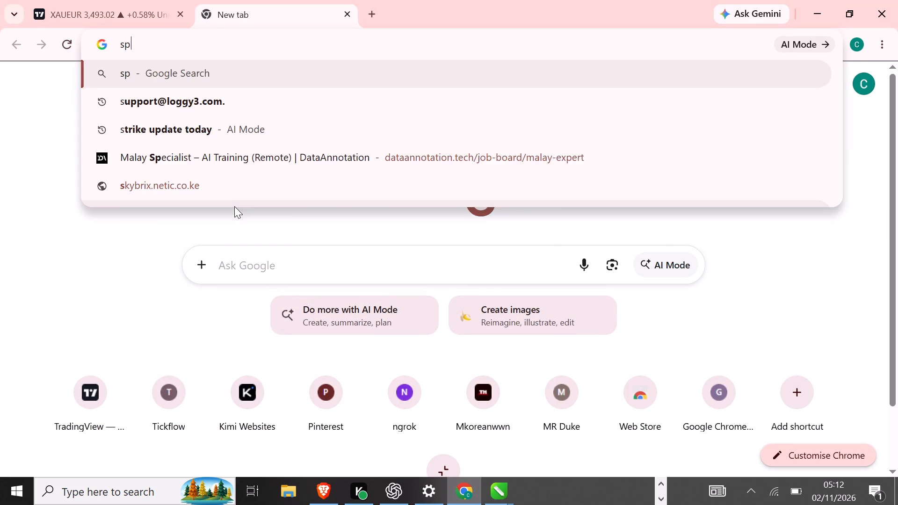
text(rout)
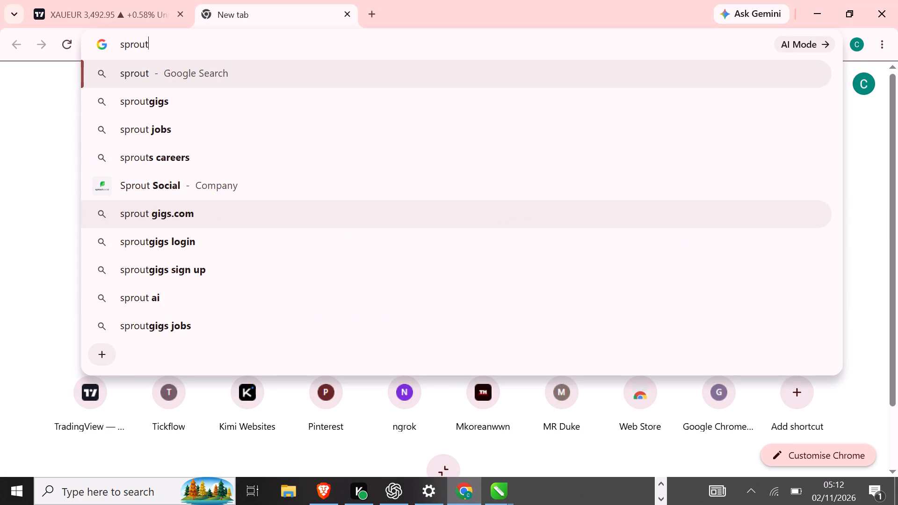
text(gig)
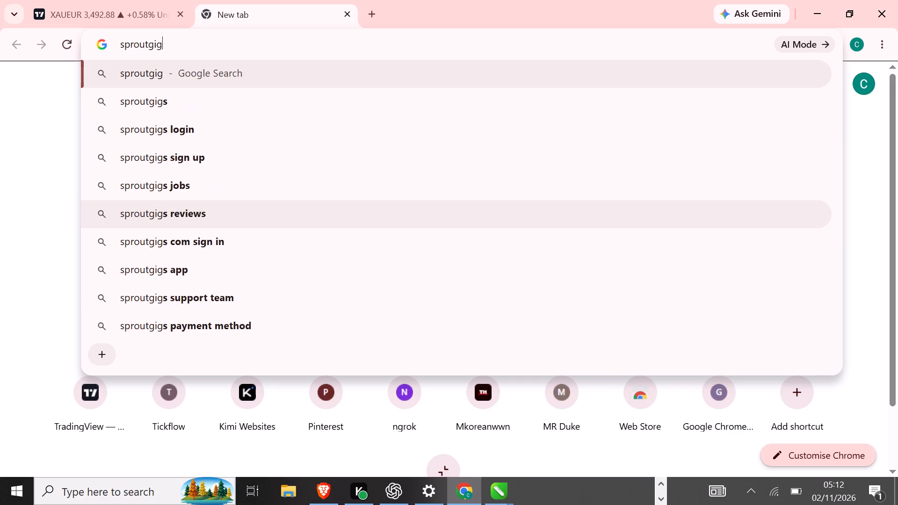
click(196, 107)
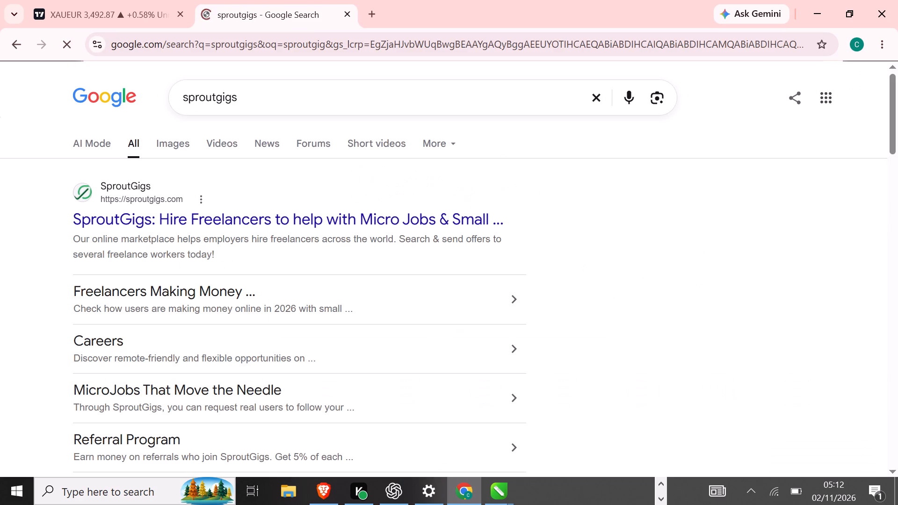